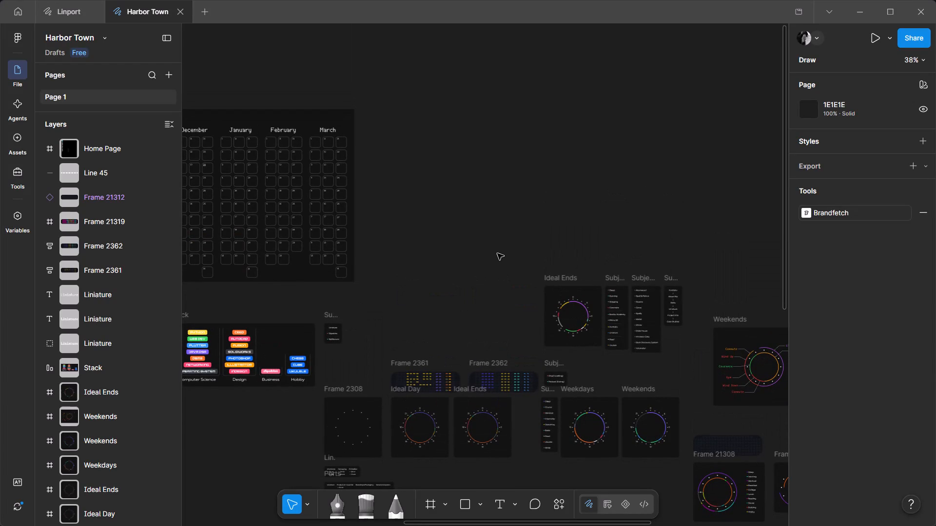
# Delete the Weekends frame whose clock chart has callout labels such as Commute, Wind Up and Coursera.
pyautogui.moveTo(643, 238); pyautogui.dragTo(256, 73, button='middle')
pyautogui.keyDown('ctrl'); pyautogui.scroll(3, 269, 83); pyautogui.keyUp('ctrl')
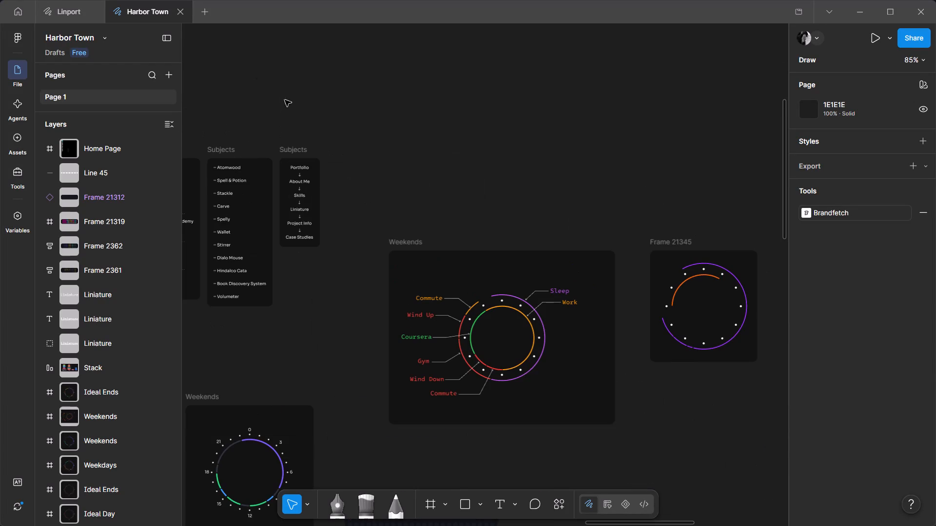
pyautogui.click(412, 238)
pyautogui.press('Delete')
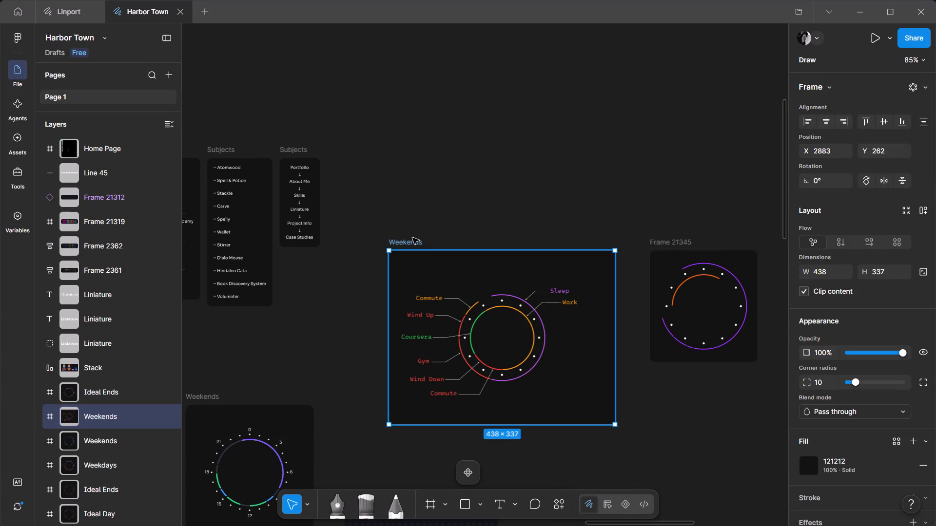
# Move Frame 21345 directly beside the remaining Weekends frame, aligned with that frame's top edge.
pyautogui.keyDown('ctrl'); pyautogui.moveTo(669, 243); pyautogui.dragTo(371, 416); pyautogui.keyUp('ctrl')
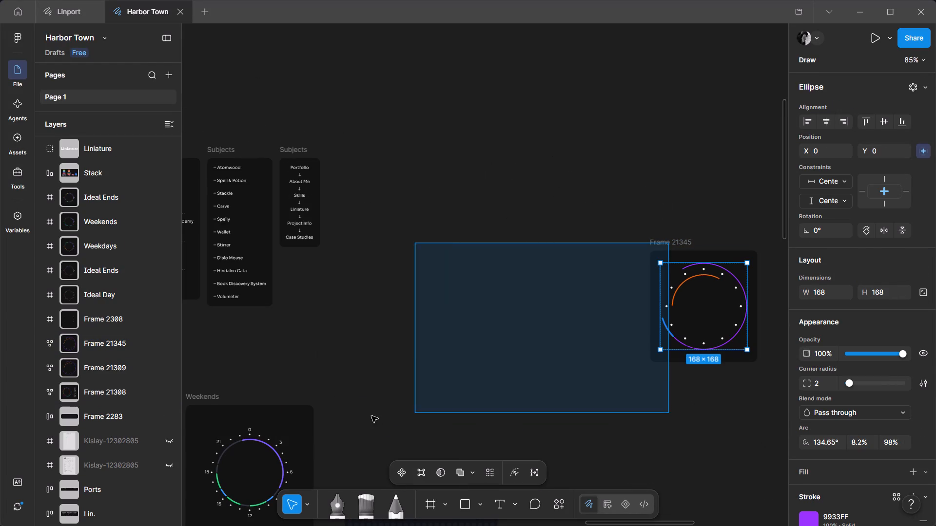
pyautogui.keyDown('ctrl'); pyautogui.moveTo(371, 416); pyautogui.dragTo(416, 363); pyautogui.keyUp('ctrl')
pyautogui.keyDown('ctrl'); pyautogui.scroll(-5, 569, 272); pyautogui.keyUp('ctrl')
pyautogui.moveTo(470, 318); pyautogui.dragTo(516, 264, button='middle')
pyautogui.keyDown('ctrl'); pyautogui.scroll(4, 516, 264); pyautogui.keyUp('ctrl')
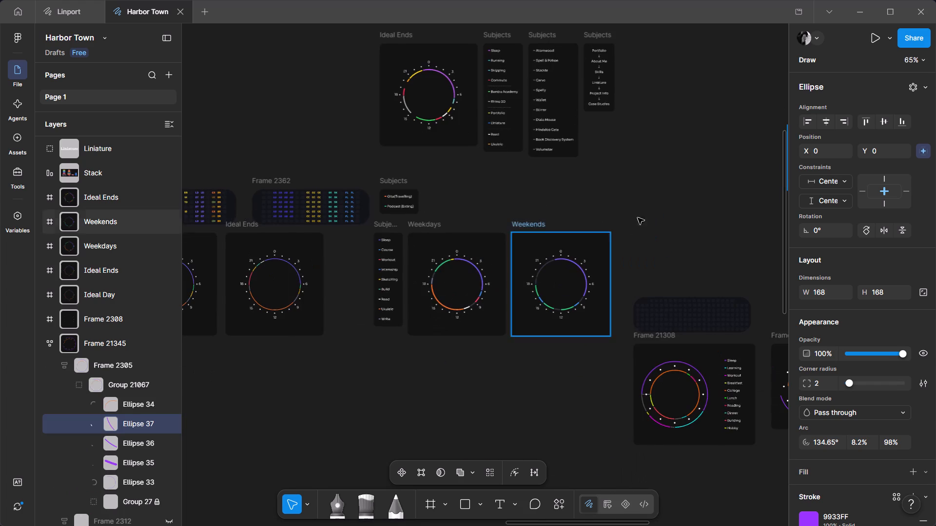
pyautogui.click(643, 211)
pyautogui.moveTo(697, 213); pyautogui.dragTo(554, 298, button='middle')
pyautogui.moveTo(740, 192); pyautogui.dragTo(540, 295)
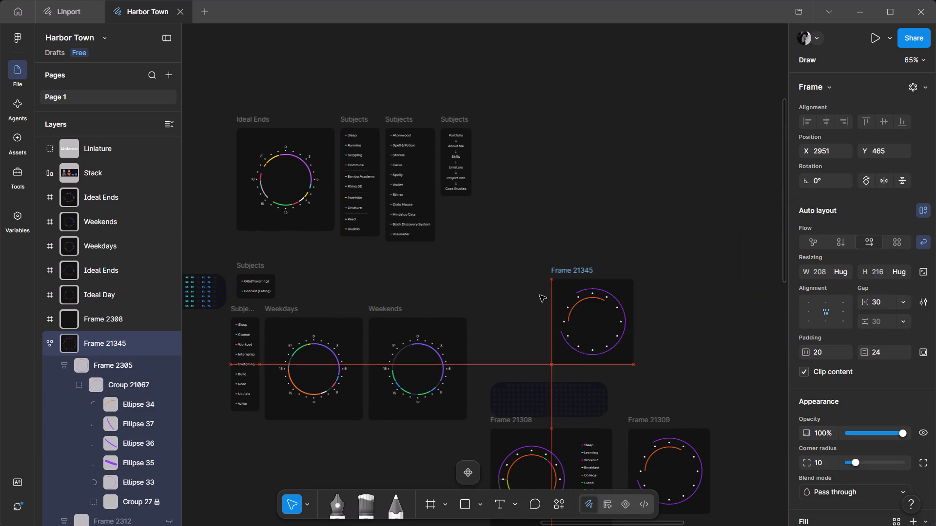
pyautogui.moveTo(540, 295); pyautogui.dragTo(486, 309)
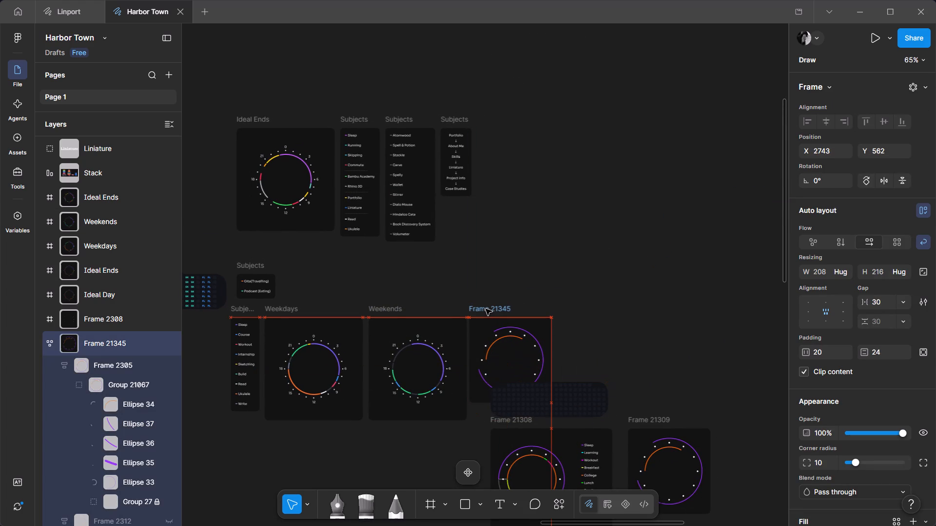
pyautogui.moveTo(486, 309); pyautogui.dragTo(490, 309)
pyautogui.click(576, 254)
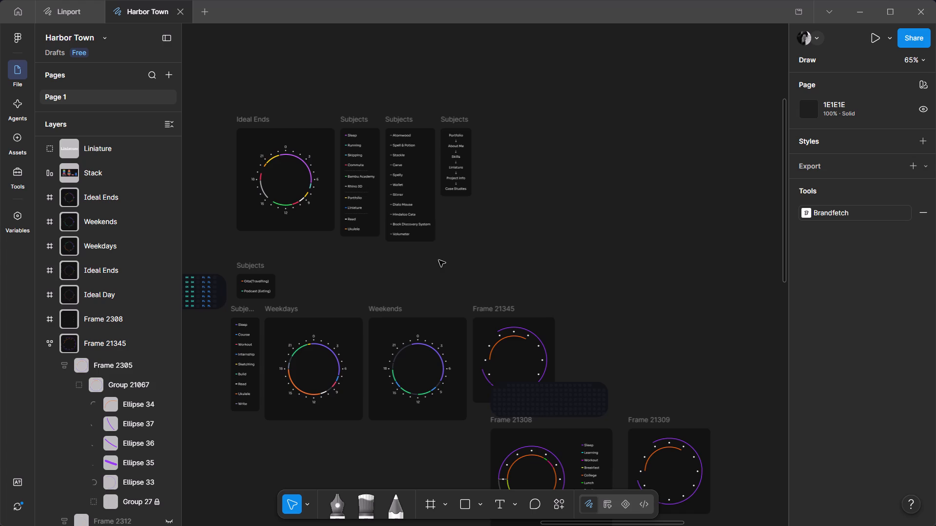
# Examine the clock charts and their Subjects lists across the page, including the Ideal Ends and Weekdays legends.
pyautogui.moveTo(381, 299); pyautogui.dragTo(770, 226, button='middle')
pyautogui.moveTo(635, 381); pyautogui.dragTo(393, 374, button='middle')
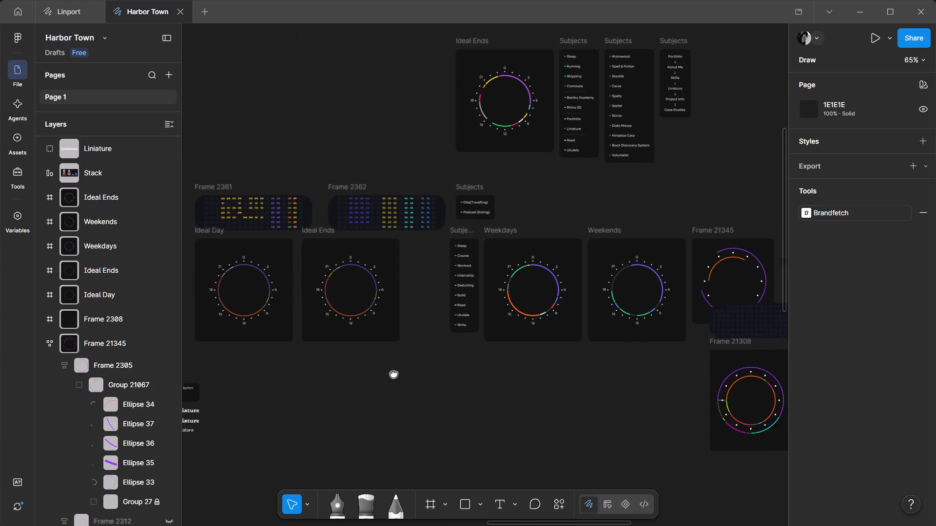
pyautogui.moveTo(393, 374); pyautogui.dragTo(390, 374, button='middle')
pyautogui.scroll(1, 609, 143)
pyautogui.keyDown('ctrl'); pyautogui.scroll(5, 589, 148); pyautogui.keyUp('ctrl')
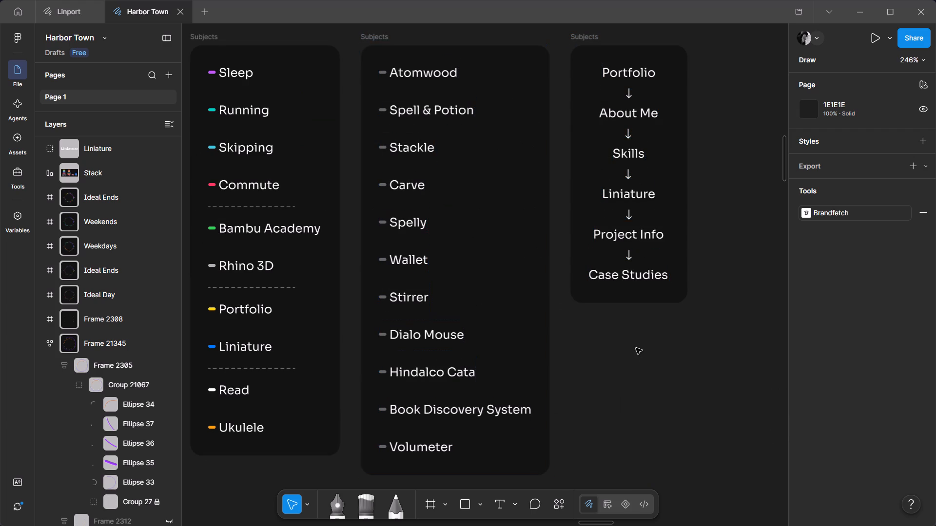
pyautogui.keyDown('ctrl'); pyautogui.scroll(-6, 642, 342); pyautogui.keyUp('ctrl')
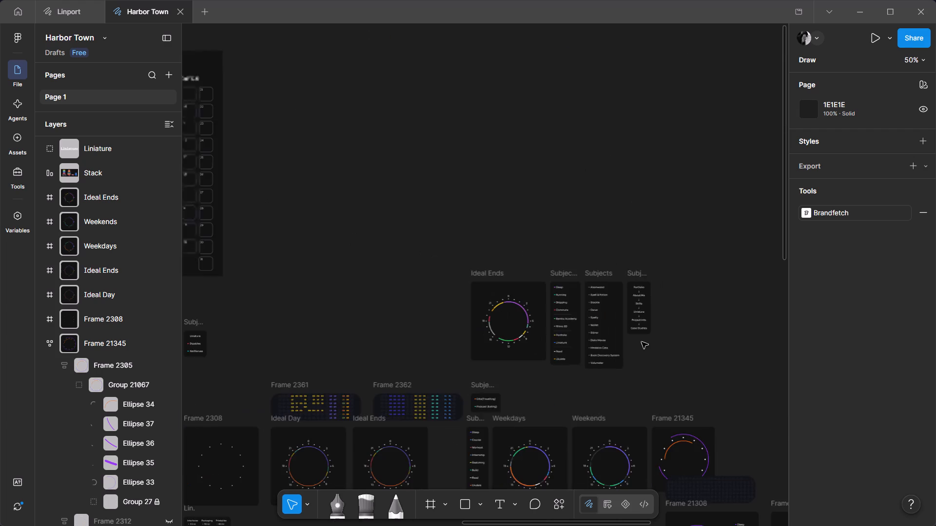
pyautogui.moveTo(641, 344); pyautogui.dragTo(351, 0, button='middle')
pyautogui.keyDown('ctrl'); pyautogui.scroll(3, 585, 222); pyautogui.keyUp('ctrl')
pyautogui.keyDown('ctrl'); pyautogui.moveTo(482, 292); pyautogui.dragTo(802, 319, button='middle'); pyautogui.keyUp('ctrl')
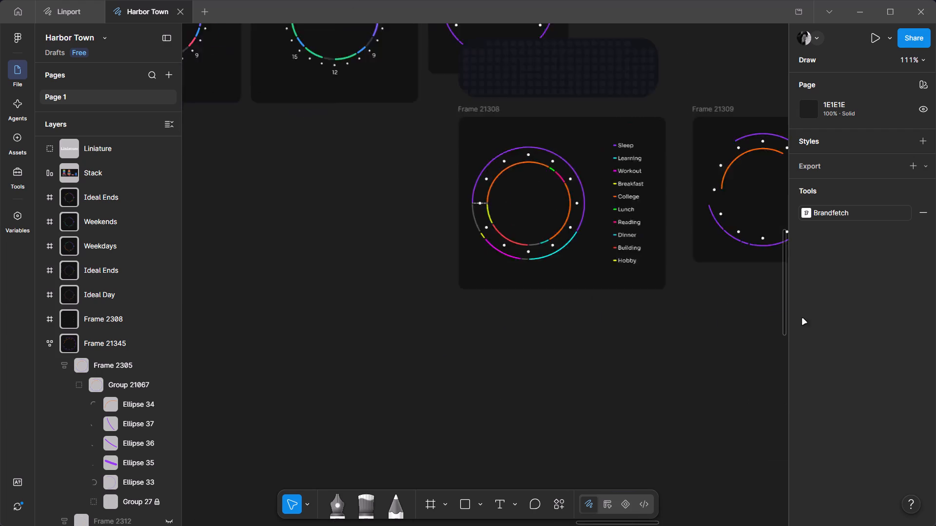
pyautogui.keyDown('ctrl'); pyautogui.moveTo(802, 319); pyautogui.dragTo(823, 357, button='middle'); pyautogui.keyUp('ctrl')
pyautogui.keyDown('ctrl'); pyautogui.moveTo(413, 410); pyautogui.dragTo(831, 395, button='middle'); pyautogui.keyUp('ctrl')
pyautogui.keyDown('ctrl'); pyautogui.scroll(1, 373, 289); pyautogui.keyUp('ctrl')
pyautogui.keyDown('ctrl'); pyautogui.scroll(-5, 370, 288); pyautogui.keyUp('ctrl')
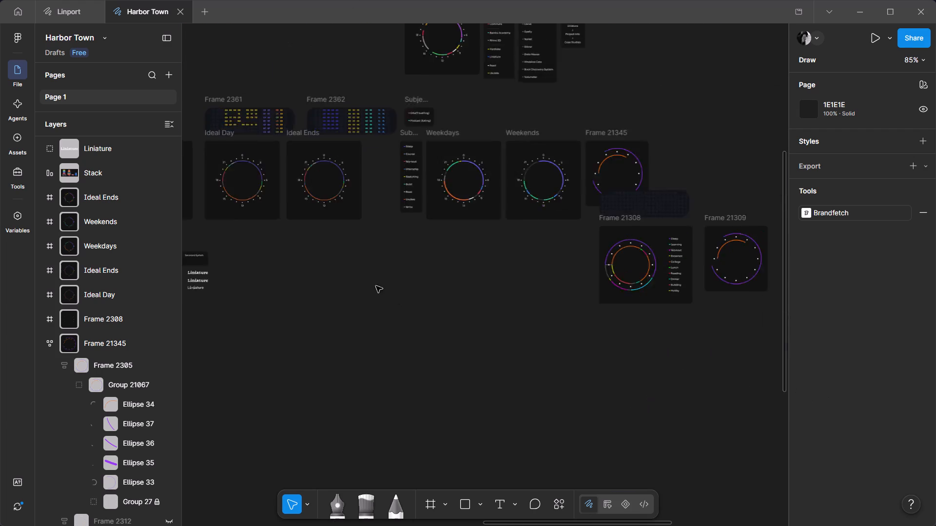
pyautogui.keyDown('ctrl'); pyautogui.moveTo(474, 267); pyautogui.dragTo(389, 266, button='middle'); pyautogui.keyUp('ctrl')
pyautogui.keyDown('ctrl'); pyautogui.scroll(5, 376, 249); pyautogui.keyUp('ctrl')
pyautogui.keyDown('ctrl'); pyautogui.scroll(1, 225, 201); pyautogui.keyUp('ctrl')
pyautogui.scroll(2, 256, 250)
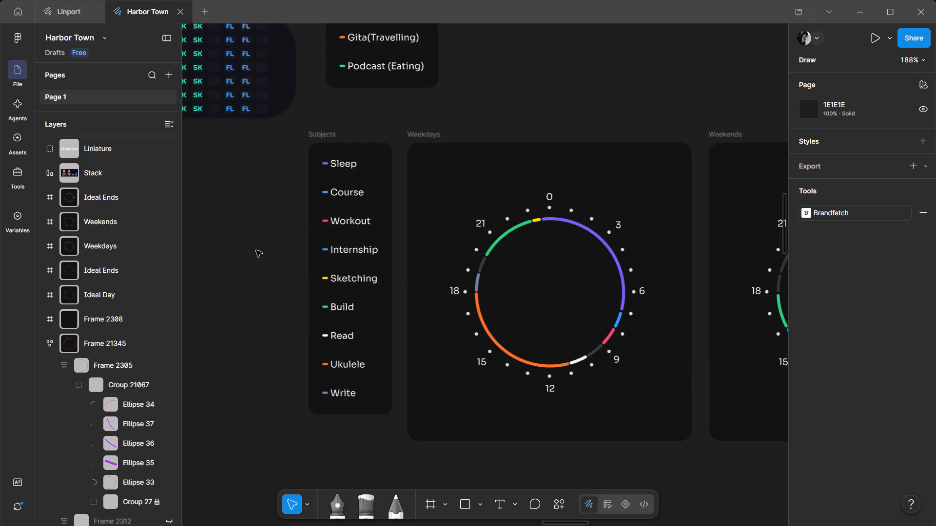
pyautogui.keyDown('ctrl'); pyautogui.scroll(3, 253, 261); pyautogui.keyUp('ctrl')
pyautogui.keyDown('ctrl'); pyautogui.scroll(-12, 253, 261); pyautogui.keyUp('ctrl')
pyautogui.keyDown('ctrl'); pyautogui.scroll(10, 251, 279); pyautogui.keyUp('ctrl')
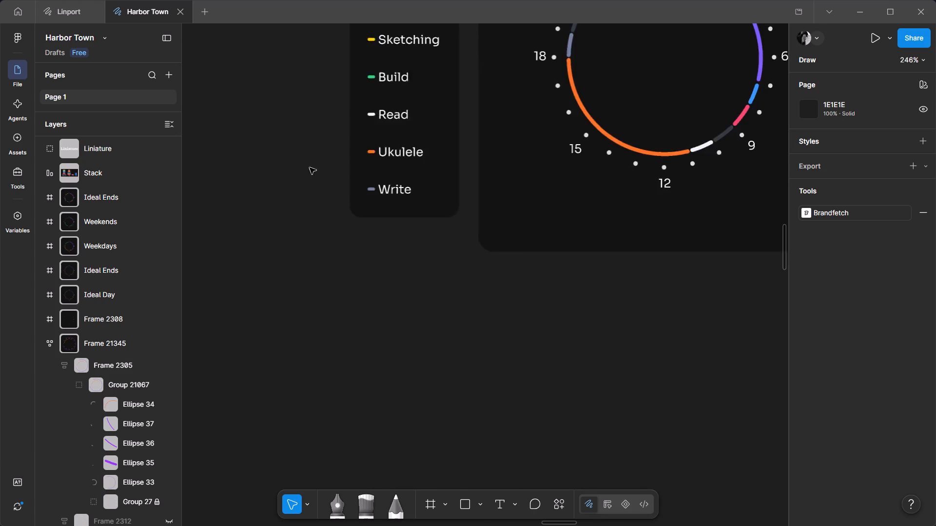
pyautogui.keyDown('ctrl'); pyautogui.scroll(10, 310, 168); pyautogui.keyUp('ctrl')
pyautogui.keyDown('ctrl'); pyautogui.scroll(5, 399, 181); pyautogui.keyUp('ctrl')
pyautogui.keyDown('ctrl'); pyautogui.scroll(-18, 399, 181); pyautogui.keyUp('ctrl')
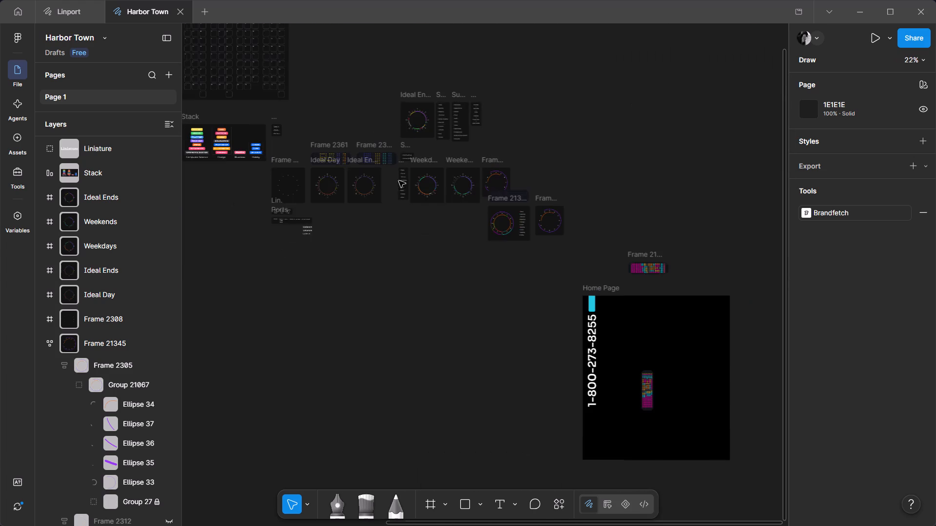
# Duplicate the Ideal Ends Subjects list running from Sleep to Ukulele and place the copy beside the Portfolio outline, tops aligned.
pyautogui.keyDown('ctrl'); pyautogui.moveTo(393, 358); pyautogui.dragTo(519, 405, button='middle'); pyautogui.keyUp('ctrl')
pyautogui.keyDown('ctrl'); pyautogui.scroll(2, 599, 234); pyautogui.keyUp('ctrl')
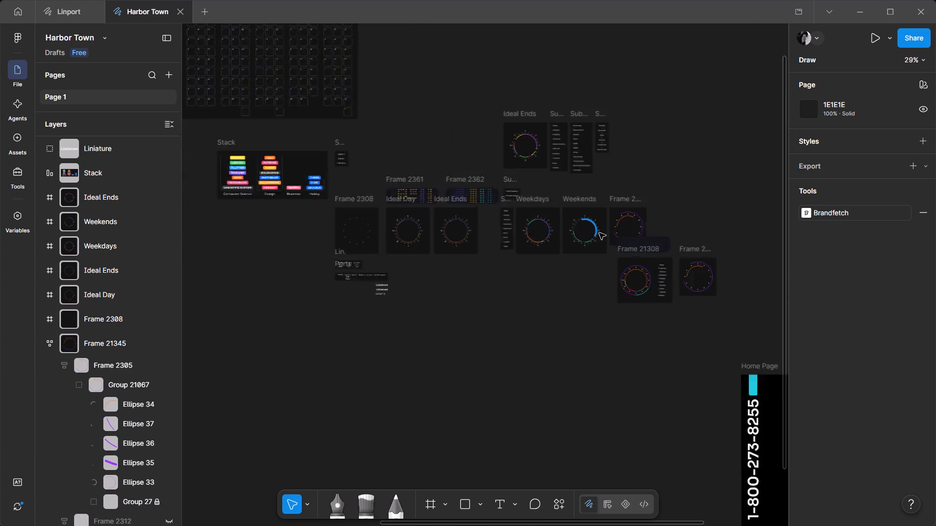
pyautogui.keyDown('ctrl'); pyautogui.scroll(1, 599, 233); pyautogui.keyUp('ctrl')
pyautogui.keyDown('ctrl'); pyautogui.scroll(3, 600, 85); pyautogui.keyUp('ctrl')
pyautogui.keyDown('ctrl'); pyautogui.scroll(4, 539, 115); pyautogui.keyUp('ctrl')
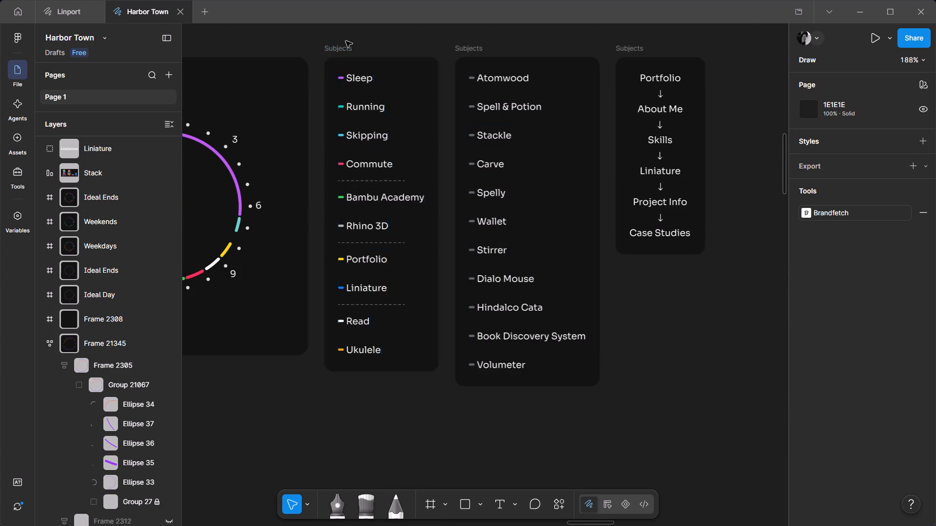
pyautogui.moveTo(335, 48); pyautogui.dragTo(554, 201)
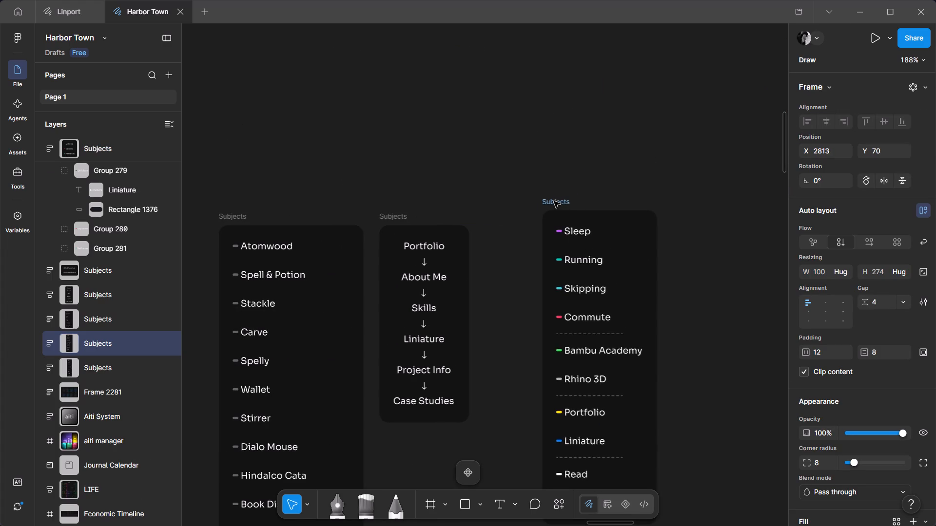
pyautogui.moveTo(554, 201); pyautogui.dragTo(512, 216)
pyautogui.click(647, 240)
# Delete the Skipping entry from the Subjects list placed beside the Portfolio outline.
pyautogui.keyDown('ctrl'); pyautogui.scroll(4, 562, 373); pyautogui.keyUp('ctrl')
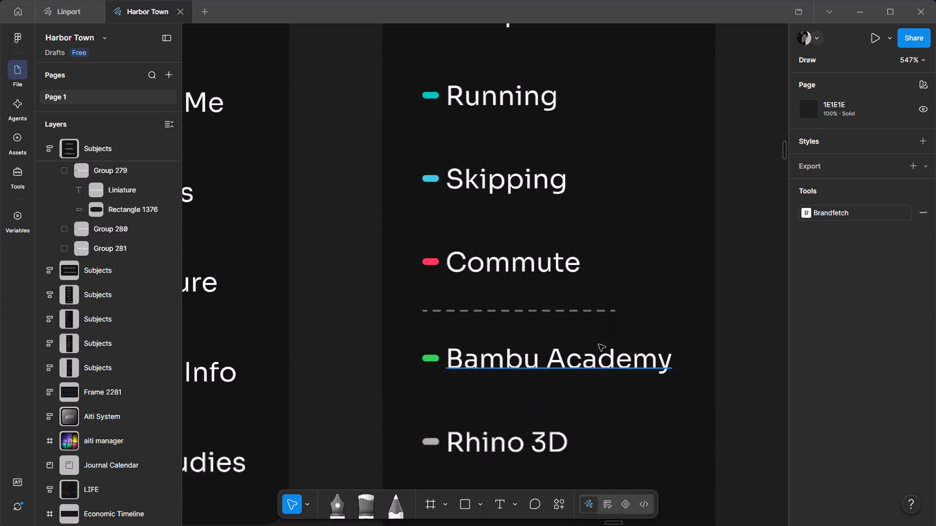
pyautogui.click(570, 255)
pyautogui.scroll(3, 499, 301)
pyautogui.scroll(-2, 316, 295)
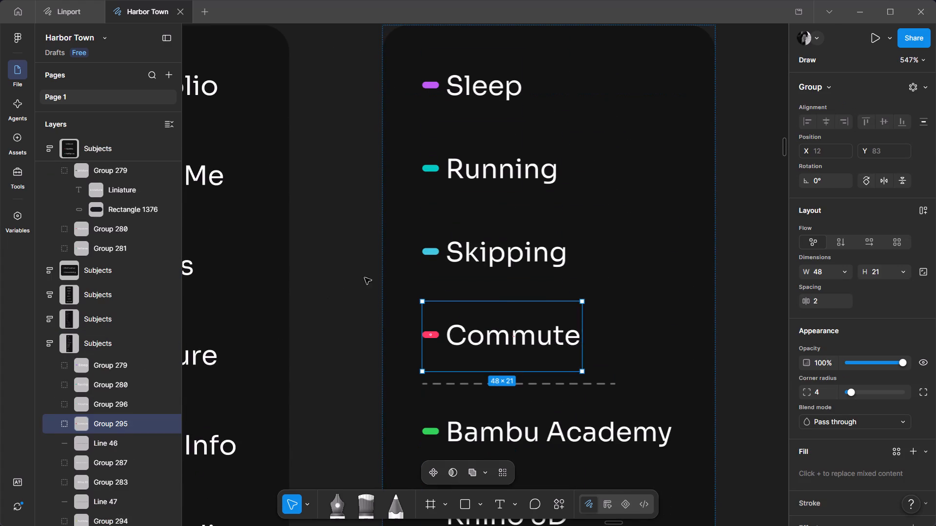
pyautogui.click(518, 247)
pyautogui.press('Delete')
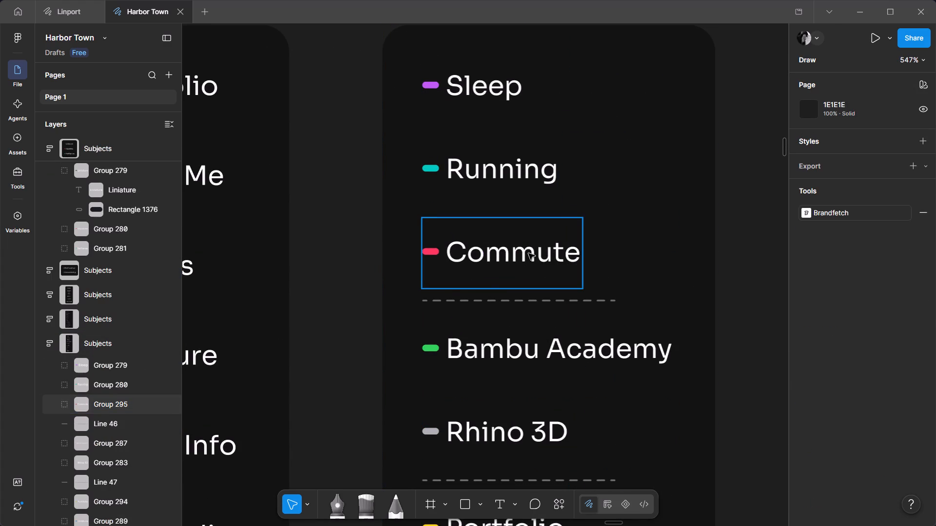
# Duplicate the Sleep entry directly below itself and change the copy's text to Gym.
pyautogui.click(508, 83)
pyautogui.hotkey('ctrl', 'c')
pyautogui.hotkey('ctrl', 'v')
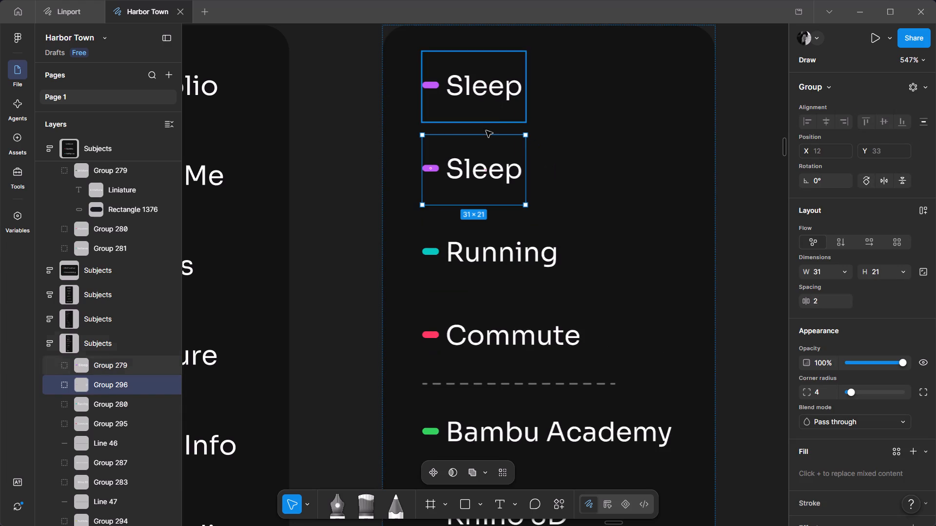
pyautogui.keyDown('ctrl'); pyautogui.doubleClick(482, 165); pyautogui.keyUp('ctrl')
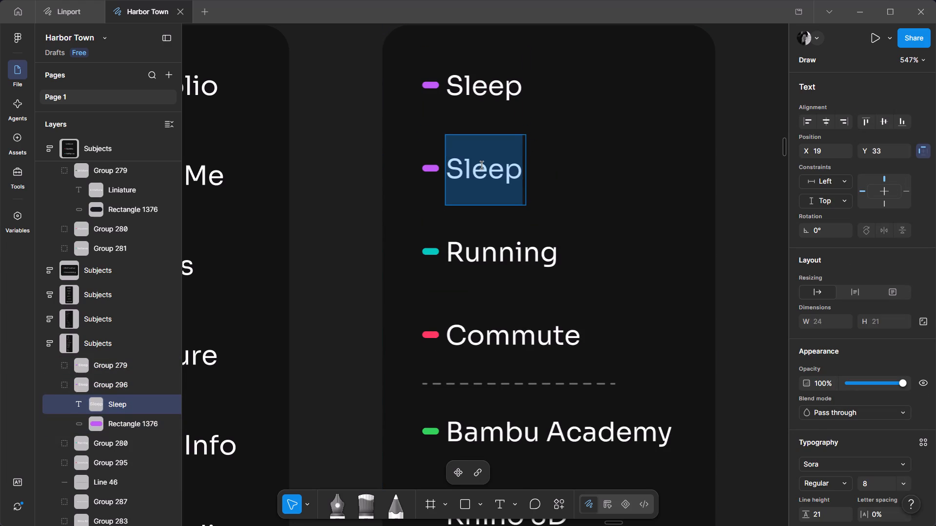
pyautogui.write('ym')
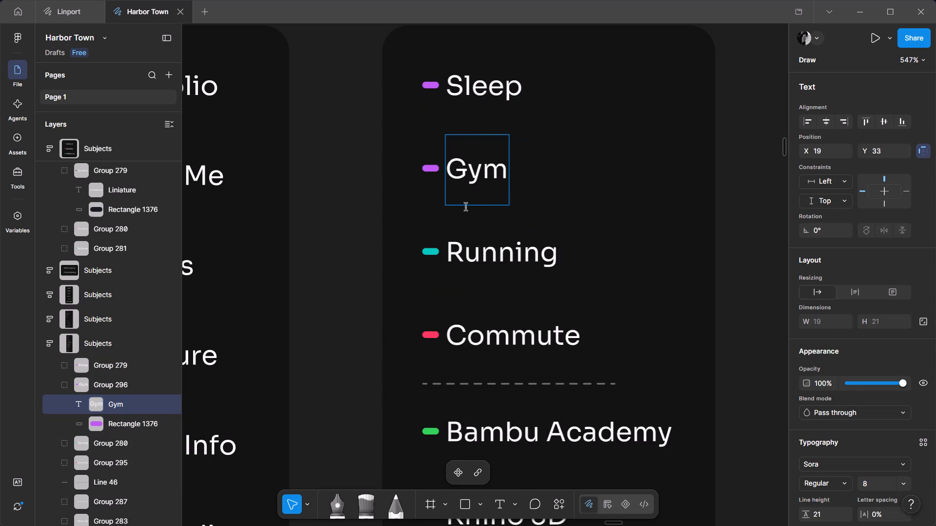
pyautogui.click(339, 249)
pyautogui.click(345, 183)
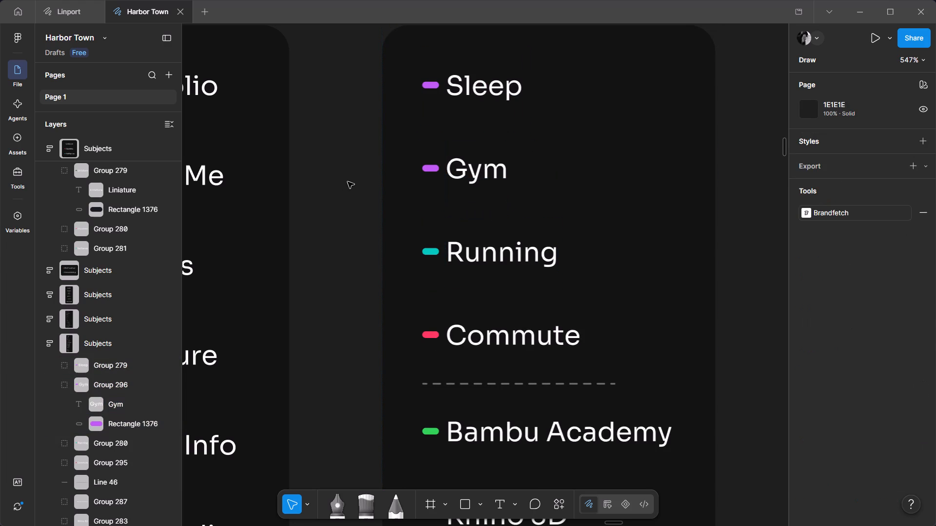
# Recolour the Gym entry's marker with the Pink(Dark) library colour.
pyautogui.hscroll(-1, 349, 182)
pyautogui.click(386, 172)
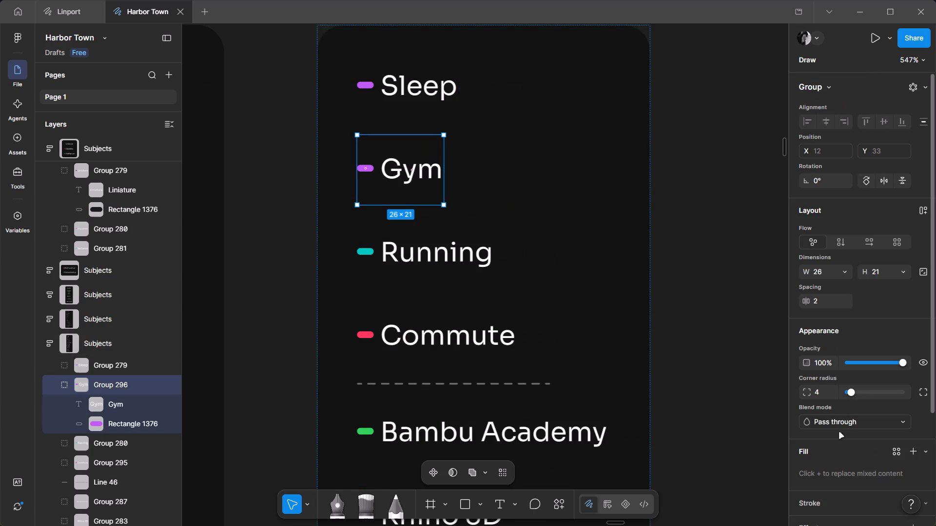
pyautogui.scroll(-3, 836, 450)
pyautogui.click(848, 436)
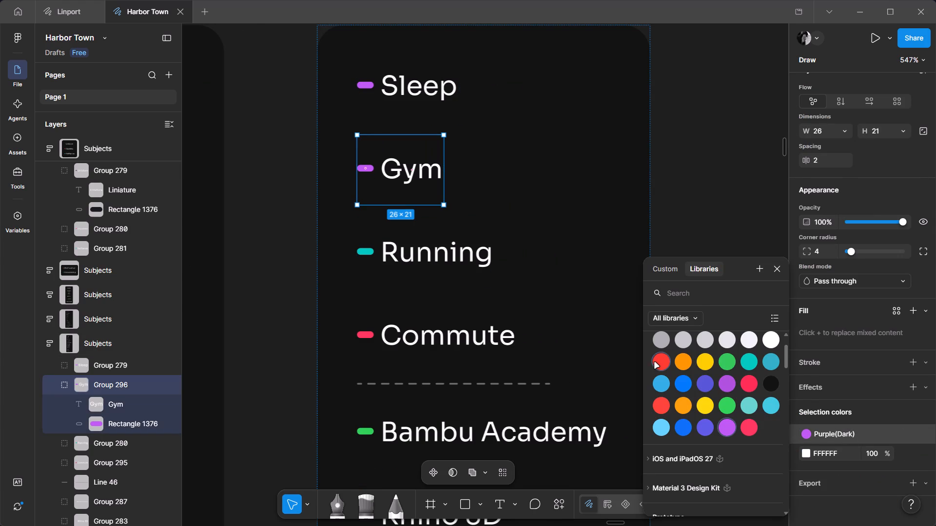
pyautogui.click(742, 424)
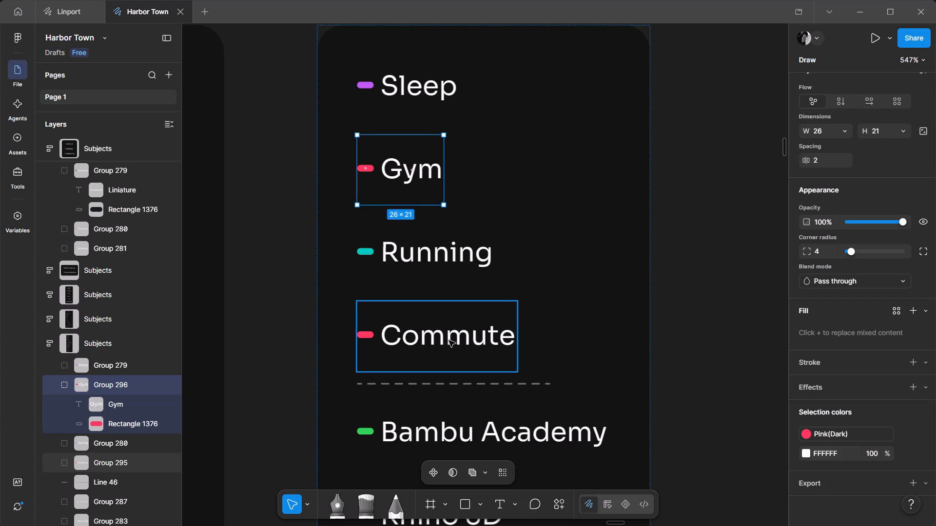
# Delete the Bambu Academy and Rhino 3D entries together with the dashed divider that followed them.
pyautogui.scroll(-1, 449, 340)
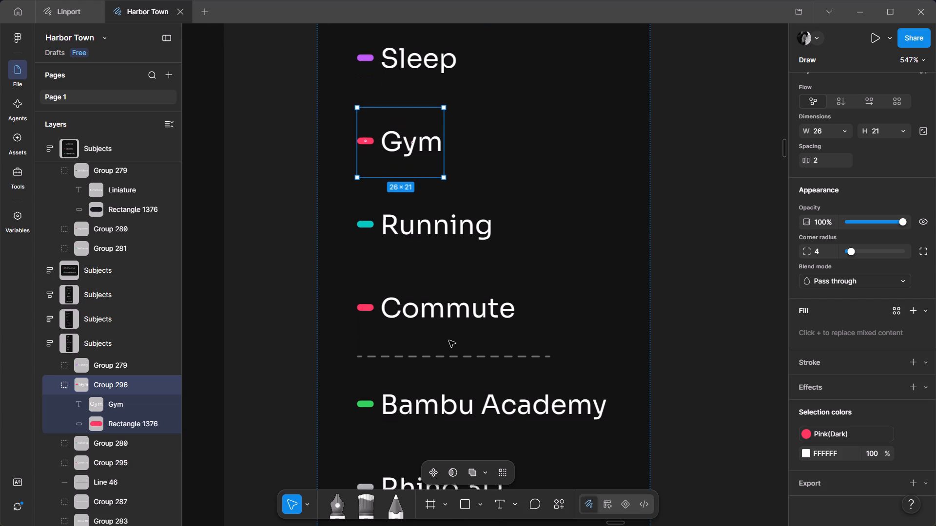
pyautogui.click(458, 355)
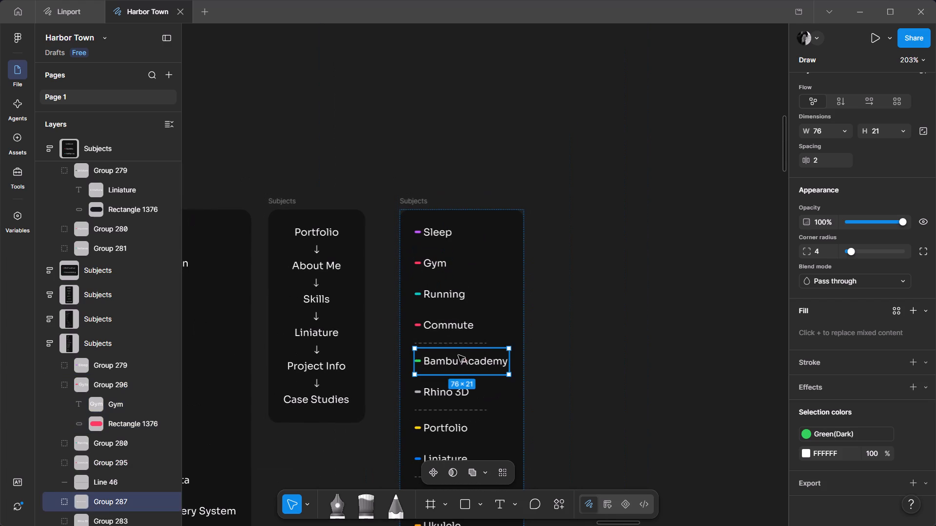
pyautogui.press('Delete')
pyautogui.click(458, 355)
pyautogui.press('Delete')
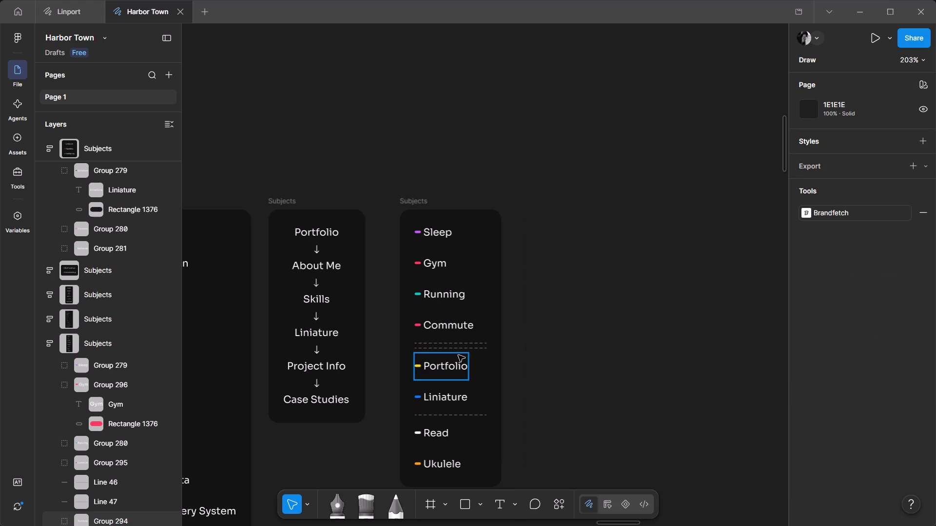
pyautogui.click(469, 349)
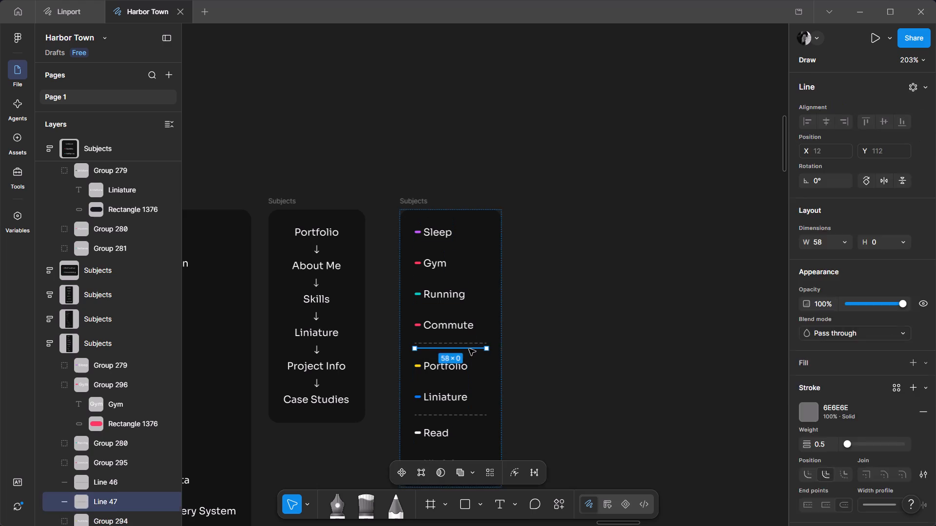
pyautogui.press('Delete')
# Move the dashed divider between Liniature and Read to the end of the list, below Ukulele.
pyautogui.scroll(-1, 469, 349)
pyautogui.click(473, 345)
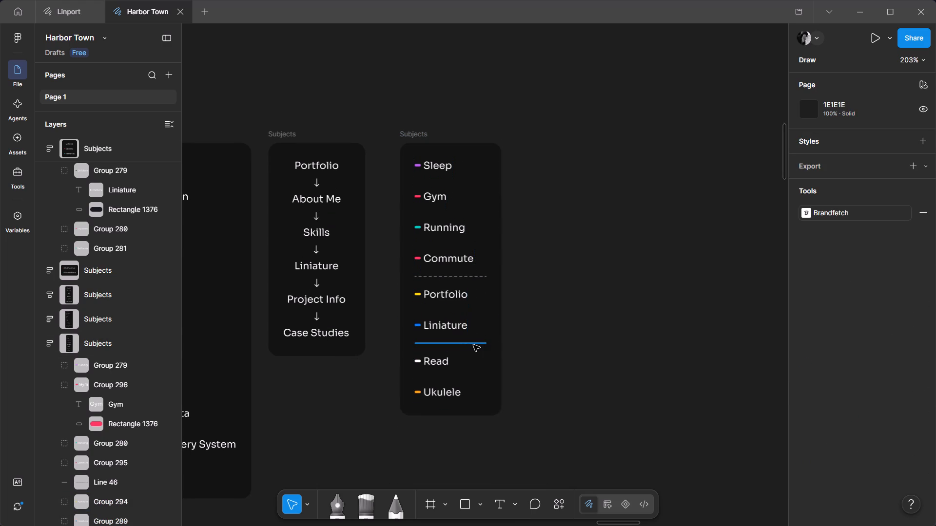
pyautogui.press('Down')
pyautogui.press('Down')
pyautogui.scroll(1, 473, 345)
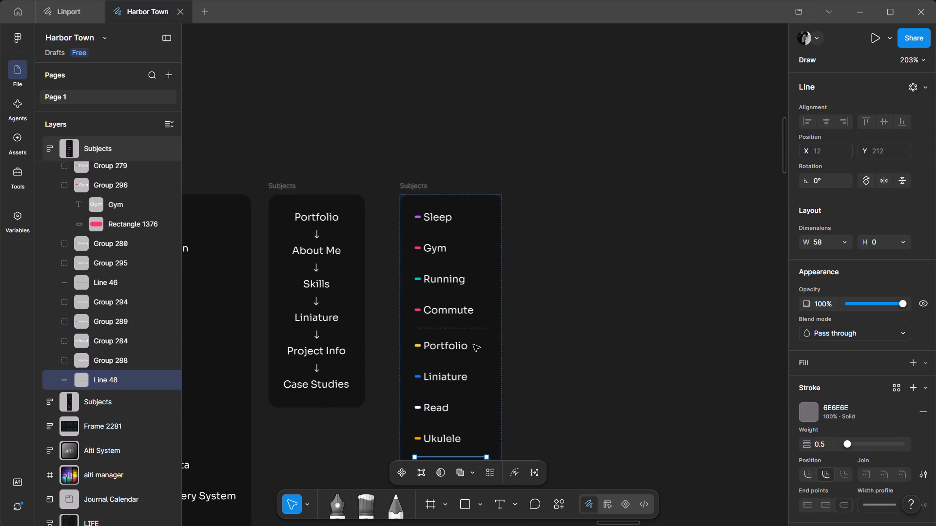
pyautogui.click(567, 355)
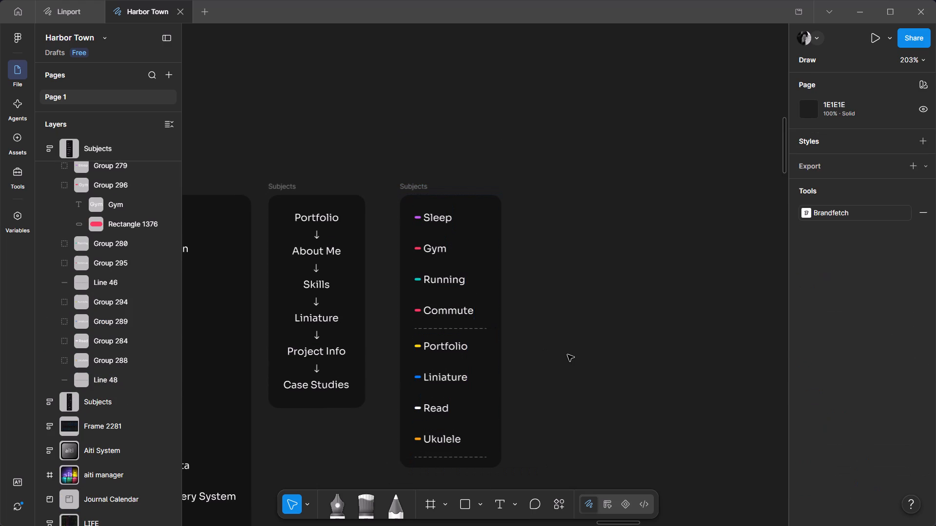
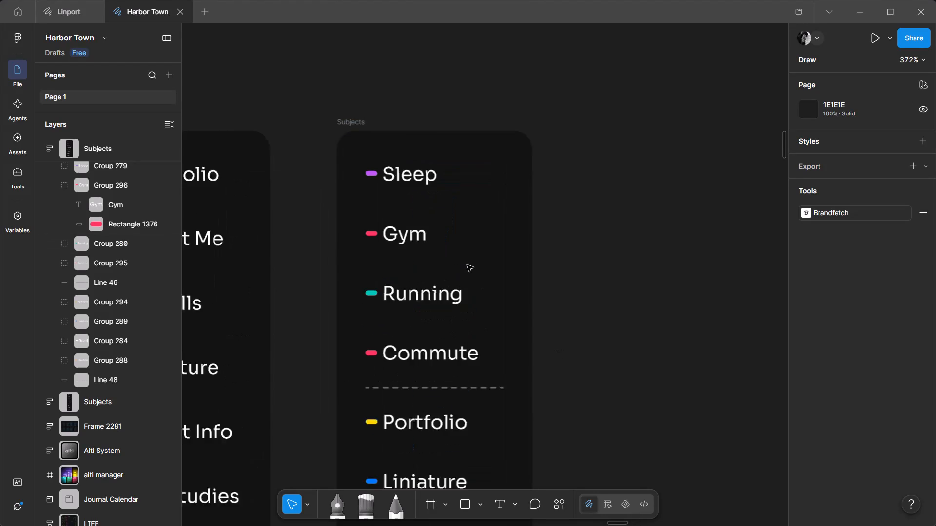
# Delete the dashed divider between the Commute and Portfolio entries in the Subjects list.
pyautogui.scroll(-1, 467, 265)
pyautogui.click(466, 233)
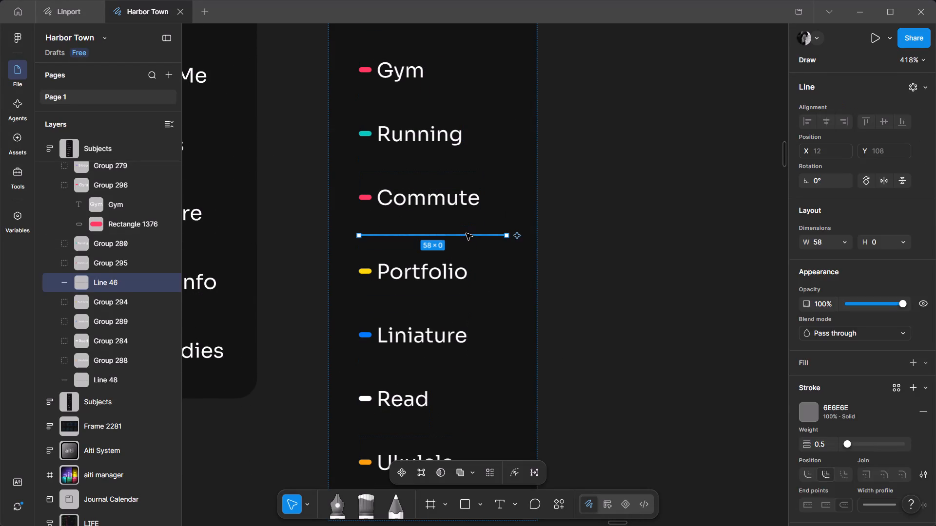
pyautogui.press('Delete')
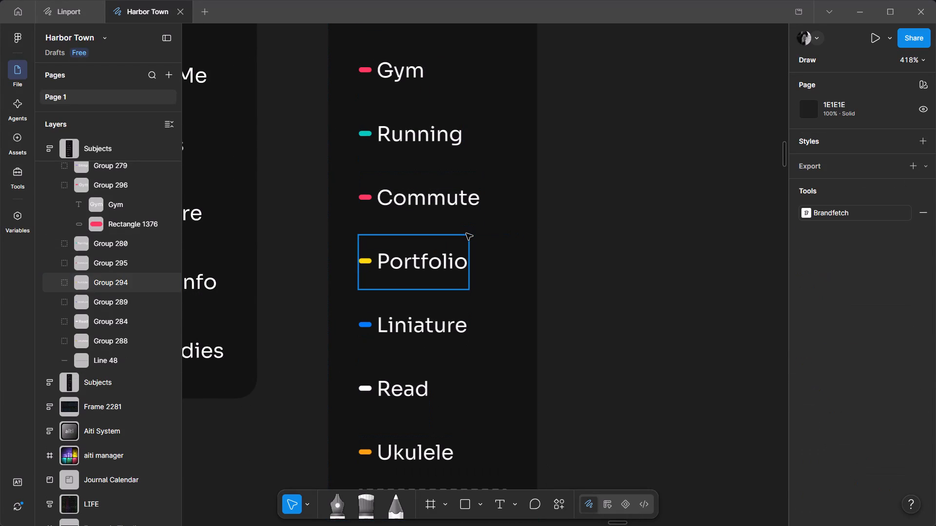
# Change the text of the Portfolio entry to Work.
pyautogui.click(466, 233)
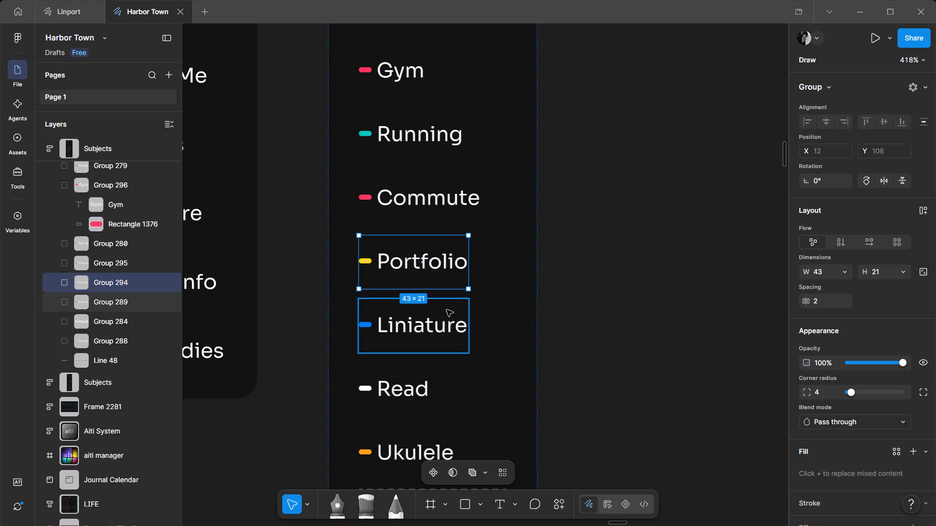
pyautogui.doubleClick(436, 265)
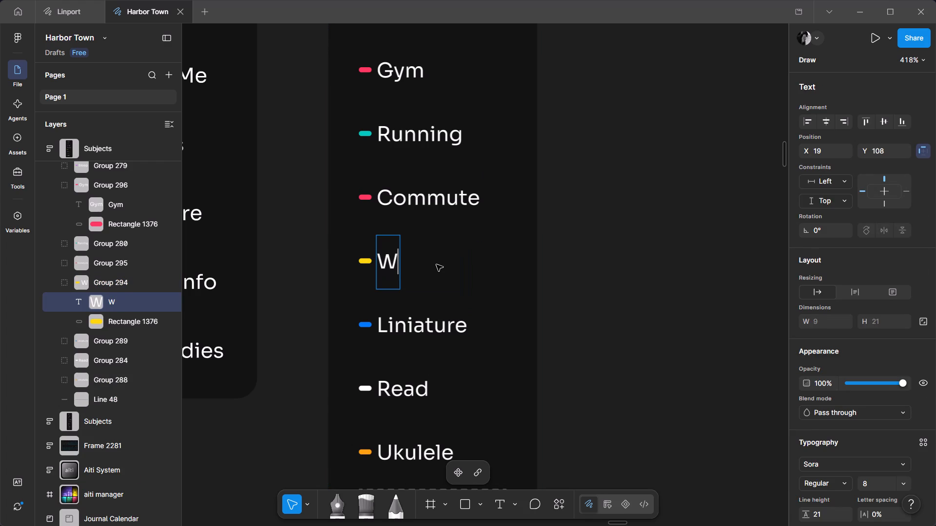
pyautogui.write('ork')
pyautogui.doubleClick(588, 227)
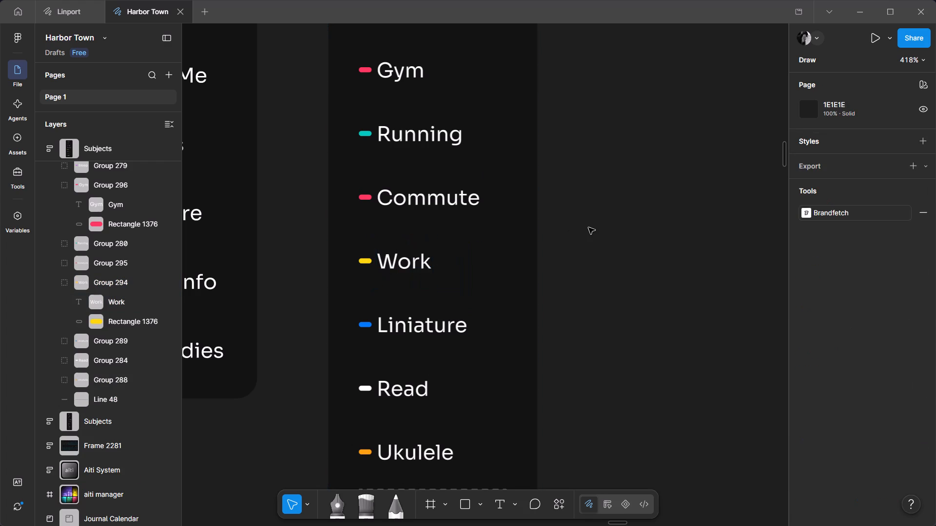
# Delete the Liniature entry between Work and Read.
pyautogui.scroll(-1, 588, 227)
pyautogui.click(409, 204)
pyautogui.press('Delete')
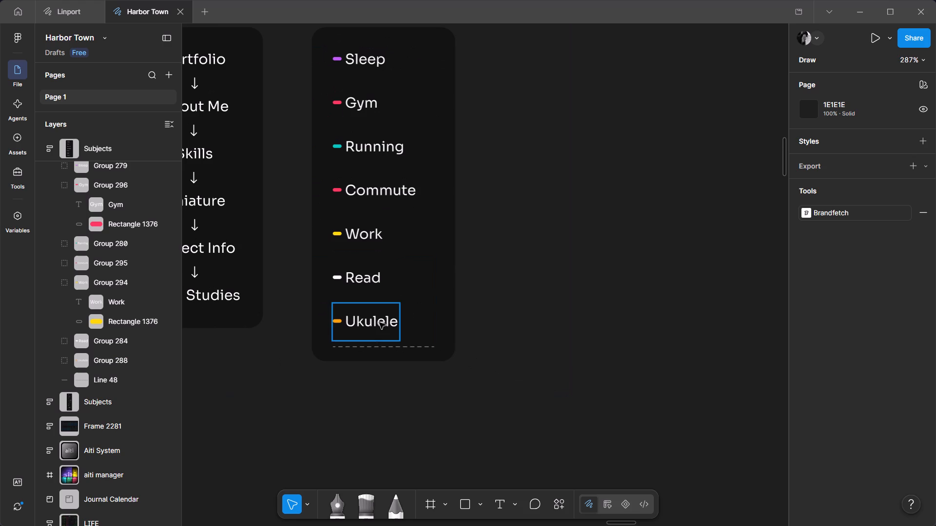
# Duplicate the Ukulele entry directly below itself, above the dashed divider, and change the copy's text to Grub.
pyautogui.click(379, 322)
pyautogui.hotkey('ctrl', 'c')
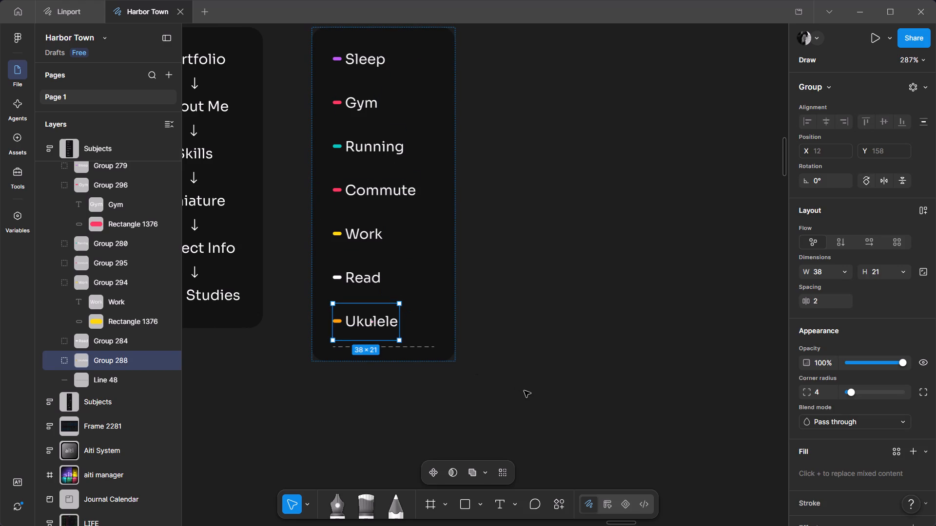
pyautogui.hotkey('ctrl', 'v')
pyautogui.click(524, 391)
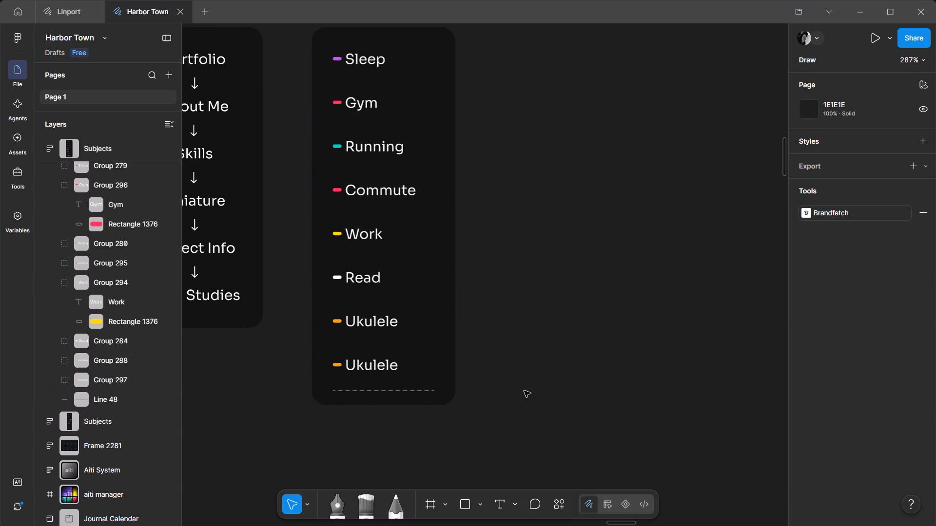
pyautogui.keyDown('ctrl'); pyautogui.tripleClick(366, 364); pyautogui.keyUp('ctrl')
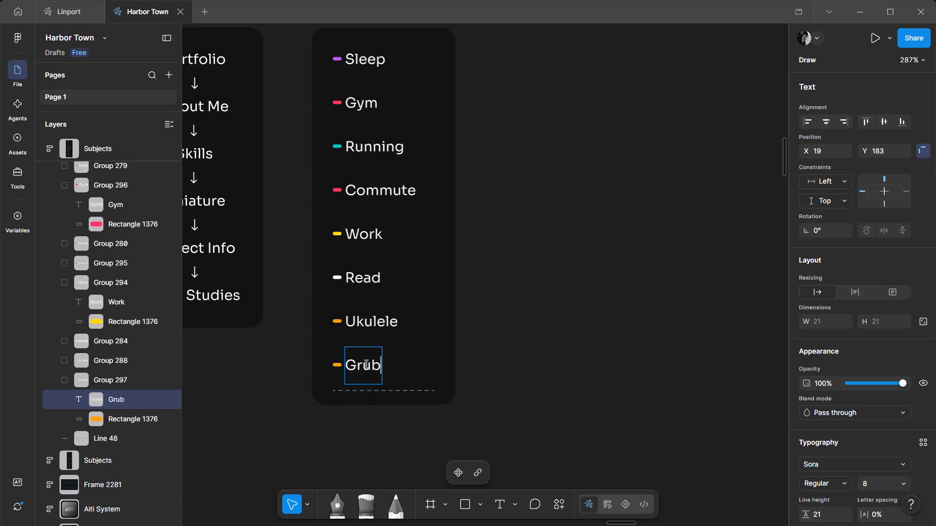
pyautogui.click(393, 419)
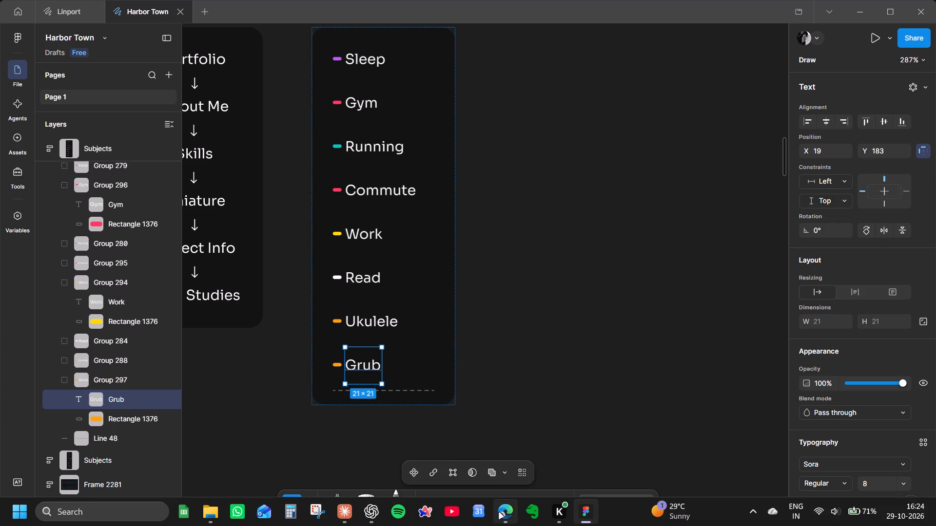
# Switch to Microsoft Edge, search Google for Grub, refine the search to Grub meaning, and read the dictionary definitions.
pyautogui.click(512, 513)
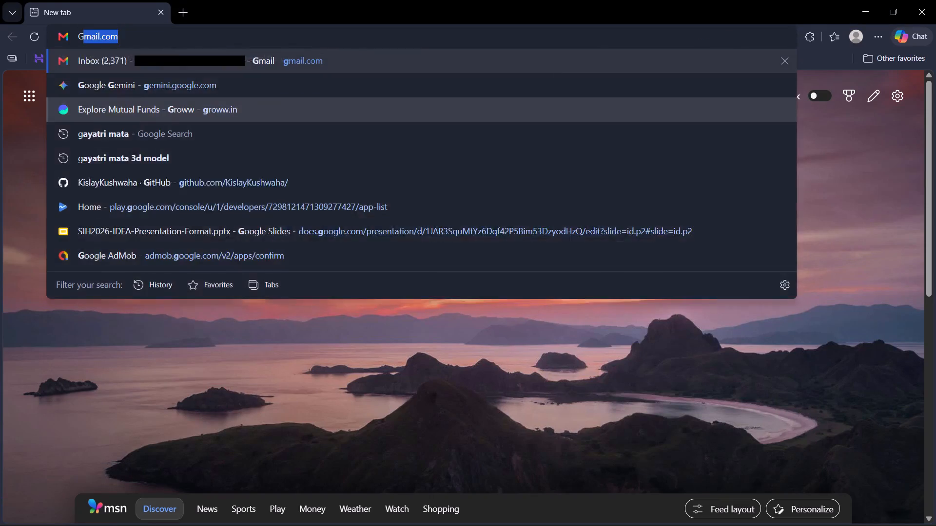
pyautogui.press('Return')
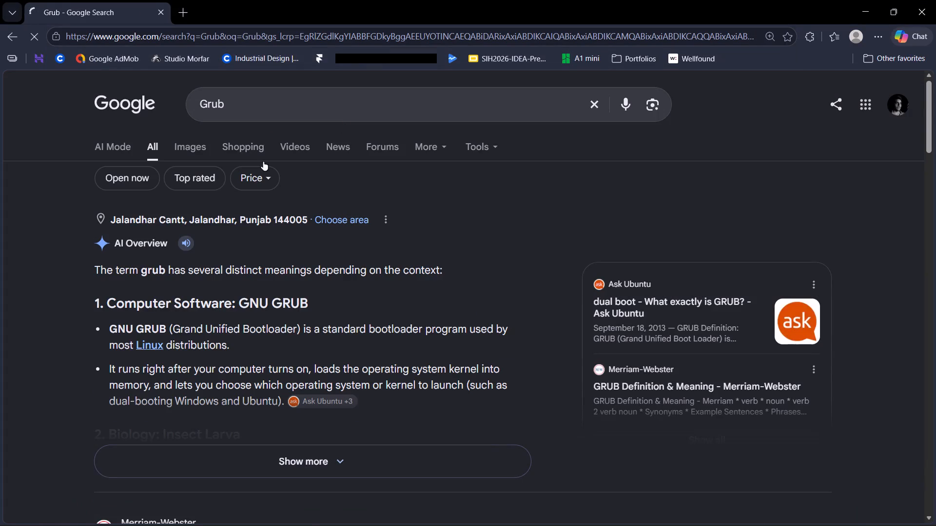
pyautogui.scroll(-1, 301, 293)
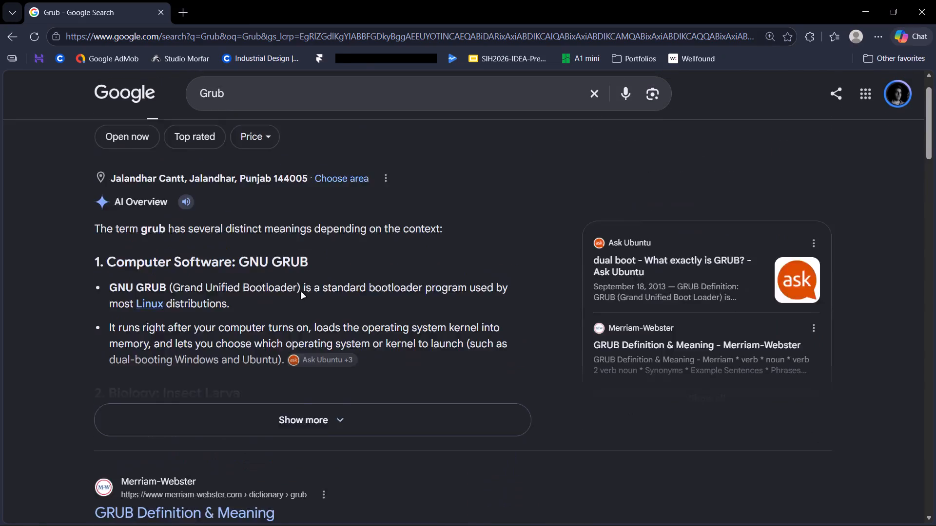
pyautogui.click(313, 93)
pyautogui.press('space')
pyautogui.write('meaning')
pyautogui.press('Return')
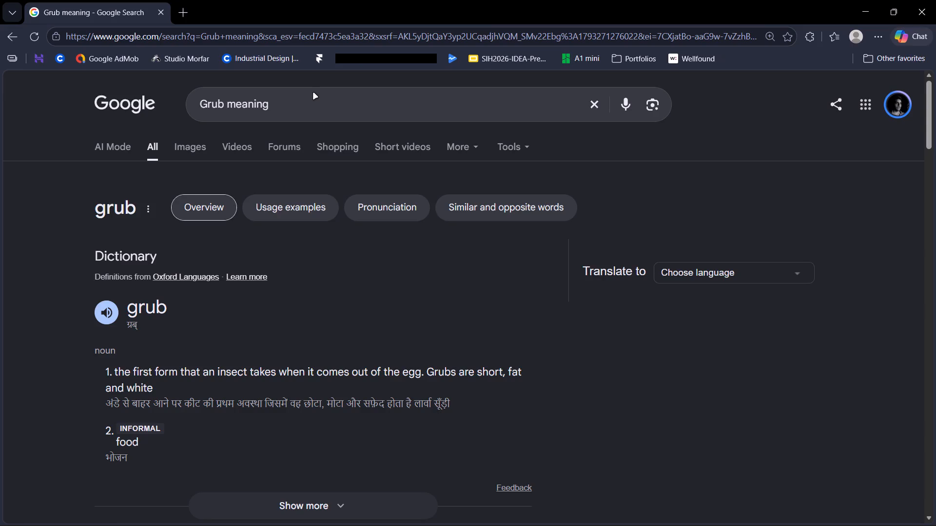
pyautogui.scroll(-2, 277, 318)
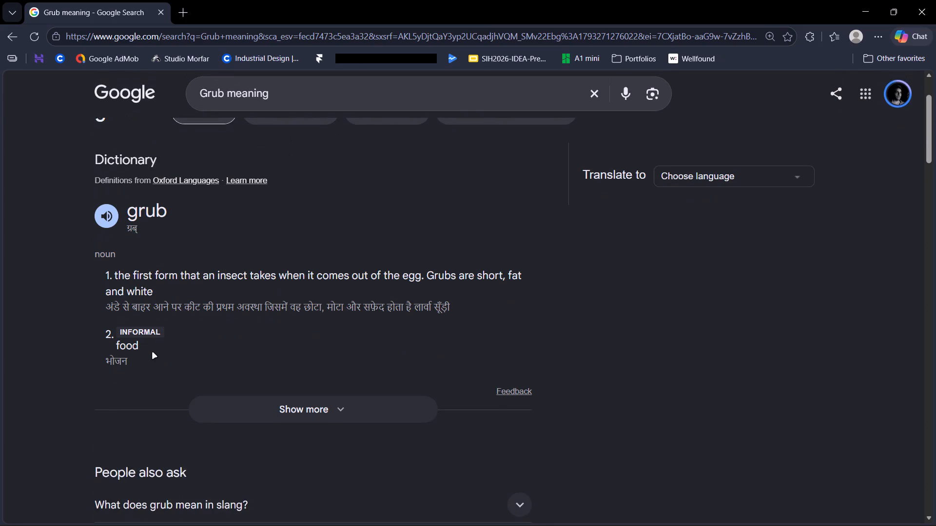
pyautogui.scroll(2, 165, 310)
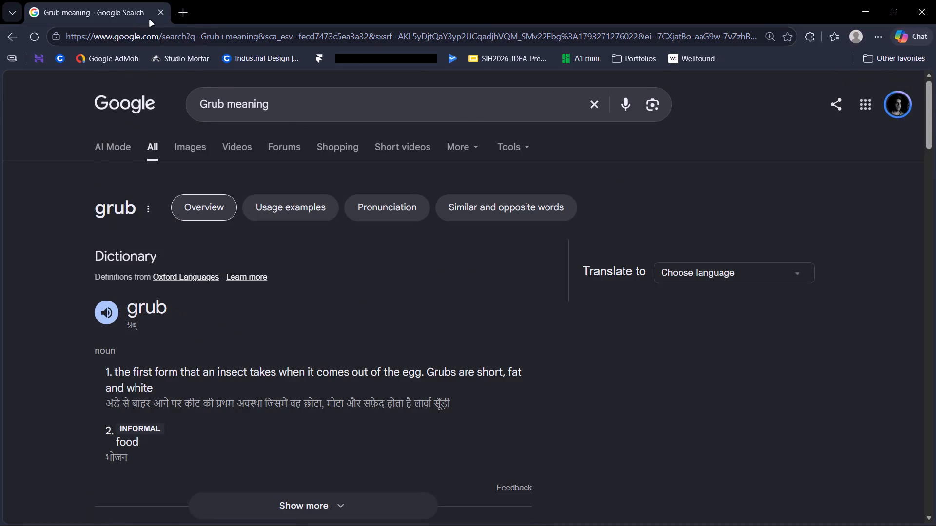
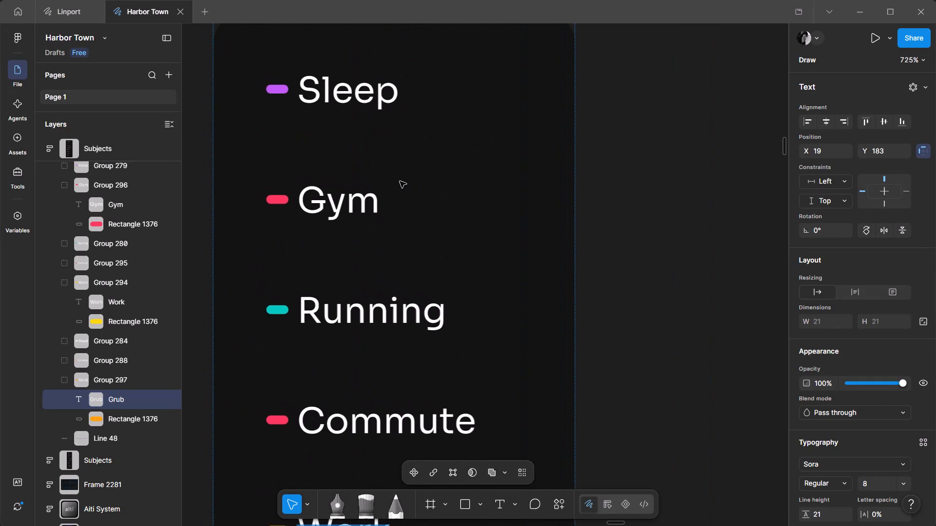
# Deselect the Grub text and collapse all expanded layers in the layer list.
pyautogui.scroll(1, 400, 181)
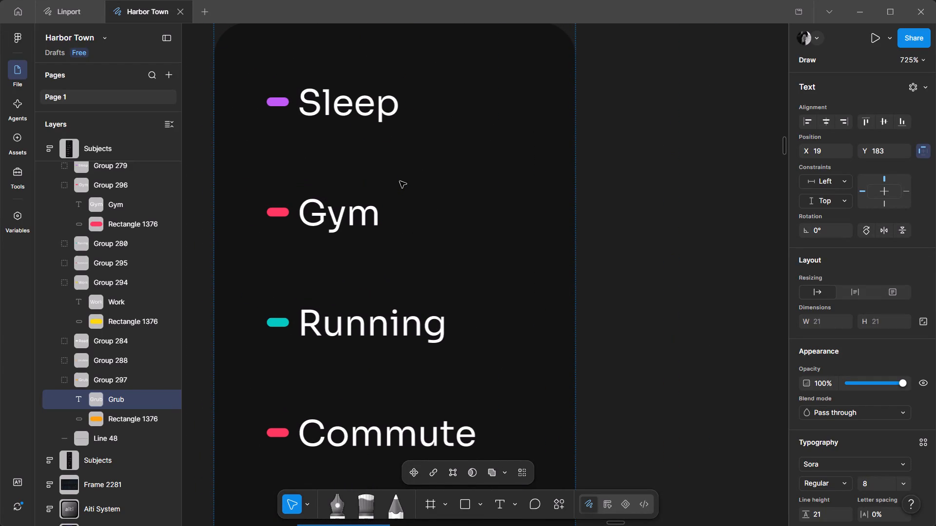
pyautogui.click(572, 176)
pyautogui.click(593, 176)
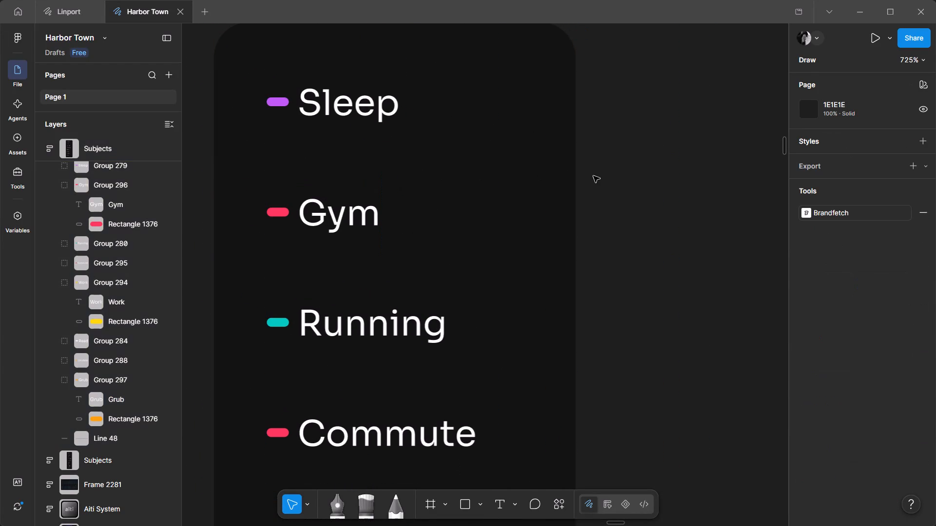
pyautogui.click(174, 126)
pyautogui.click(635, 190)
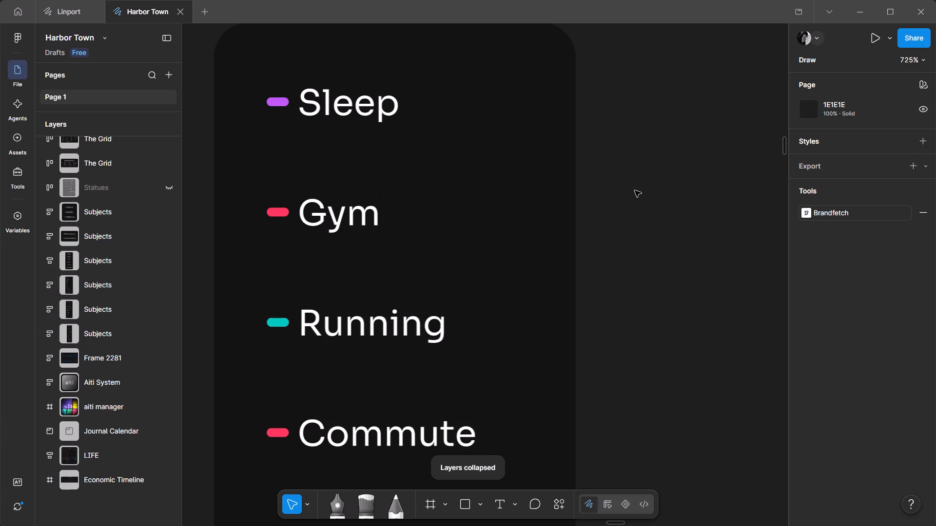
# Review the revised Subjects list from Sleep to Grub, briefly inspecting the dashed divider and leaving its frame's layers collapsed.
pyautogui.scroll(-1, 635, 190)
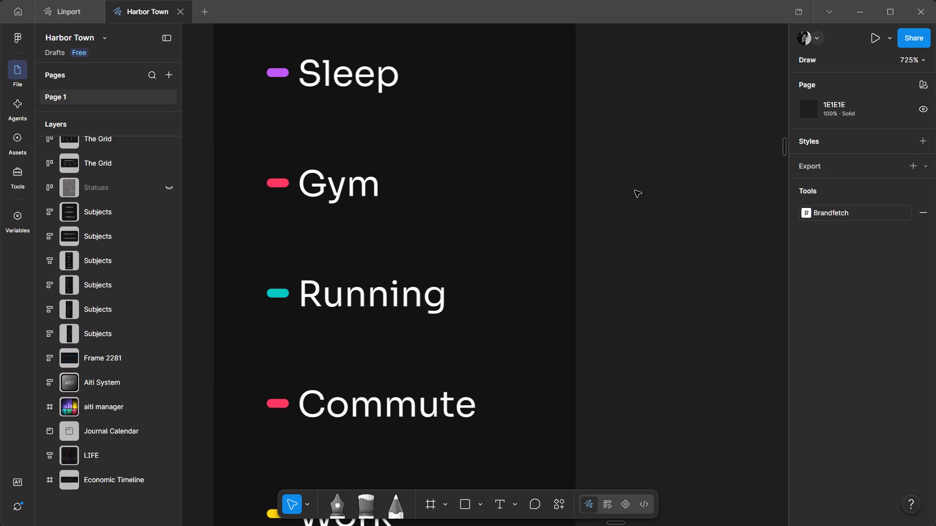
pyautogui.hscroll(1, 635, 190)
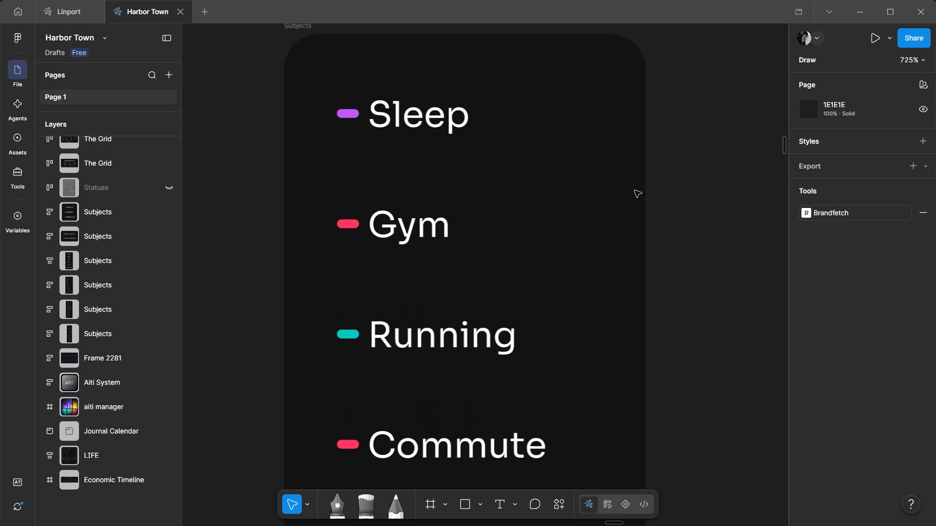
pyautogui.scroll(1, 639, 197)
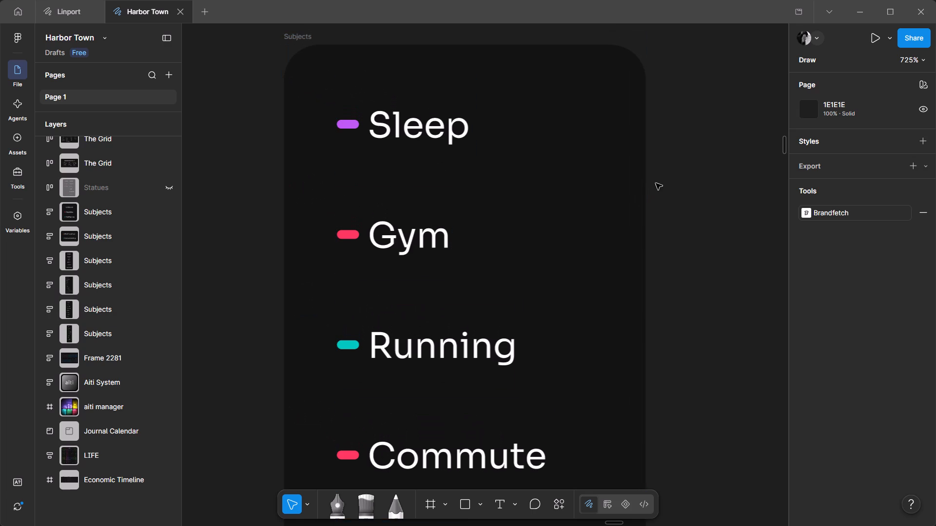
pyautogui.scroll(-10, 656, 183)
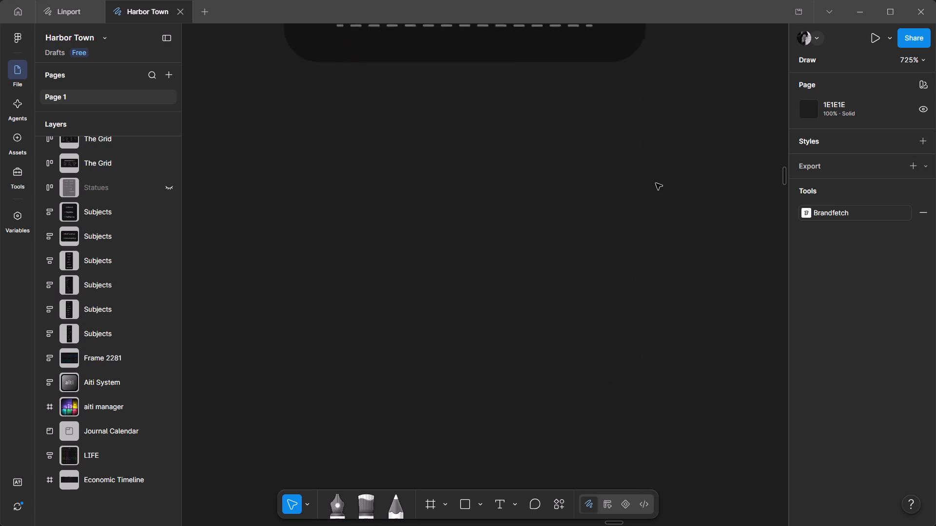
pyautogui.scroll(5, 656, 183)
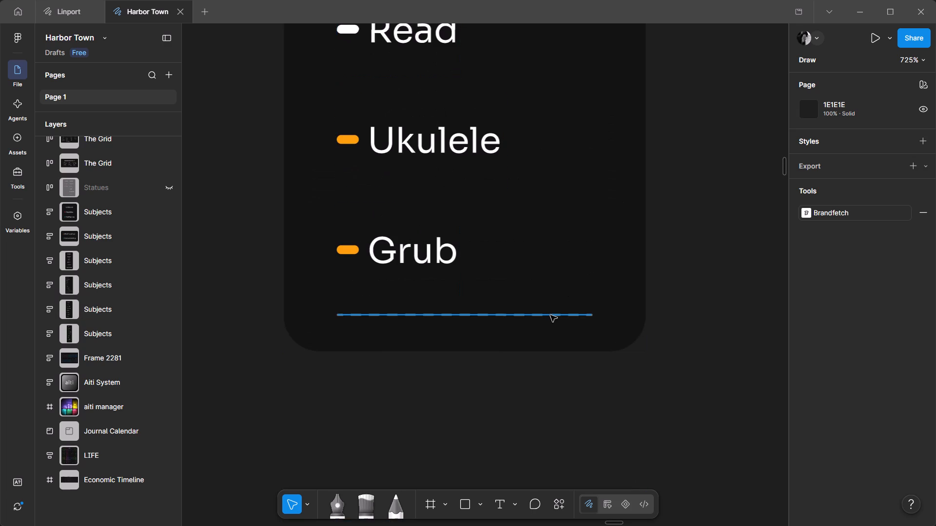
pyautogui.keyDown('ctrl'); pyautogui.click(550, 315); pyautogui.keyUp('ctrl')
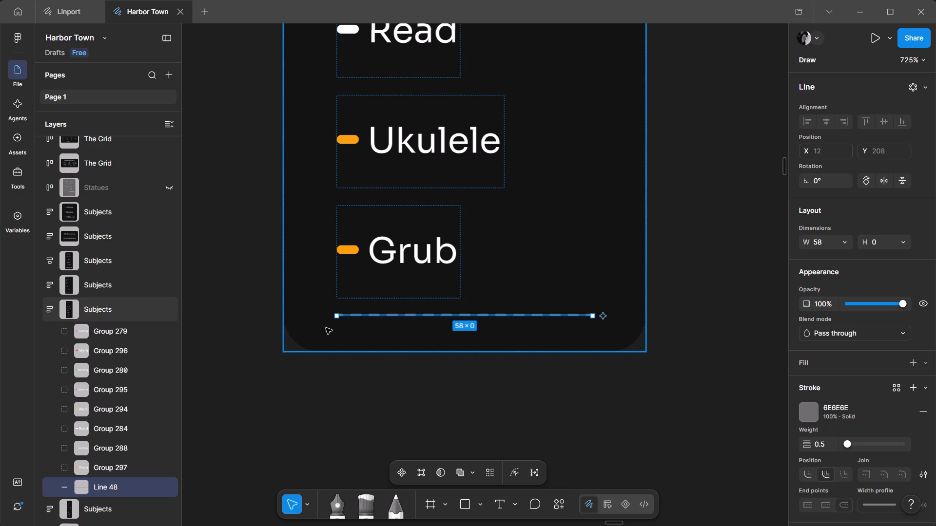
pyautogui.click(200, 332)
pyautogui.click(41, 313)
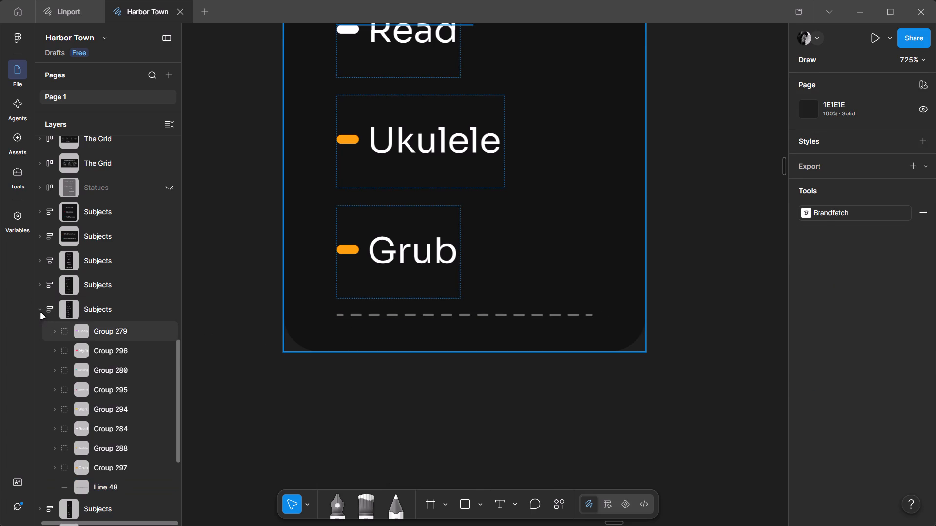
pyautogui.click(332, 388)
pyautogui.scroll(4, 332, 388)
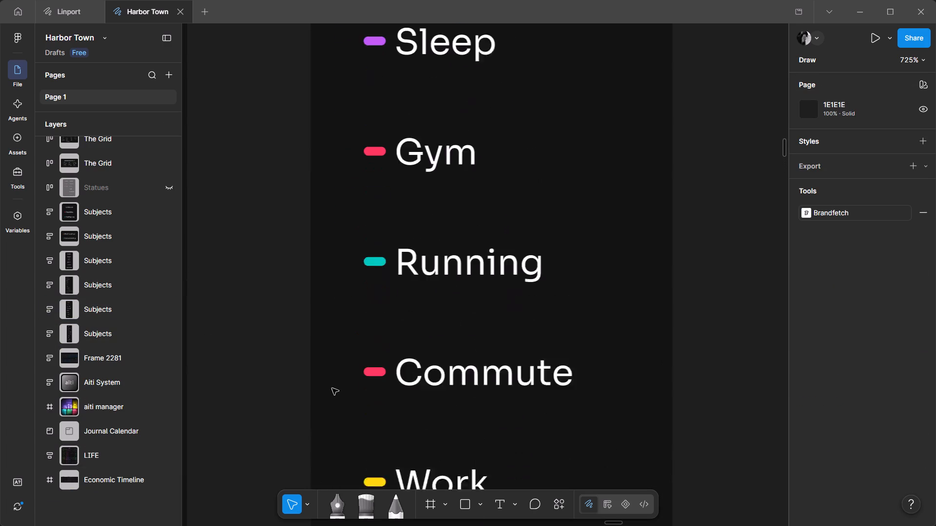
pyautogui.scroll(2, 332, 388)
pyautogui.scroll(-5, 332, 388)
pyautogui.scroll(1, 332, 388)
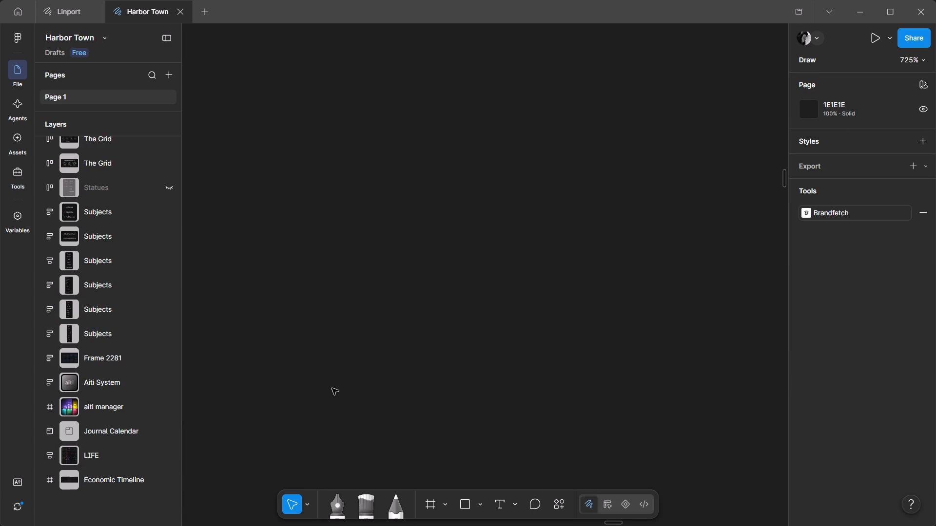
pyautogui.scroll(2, 332, 388)
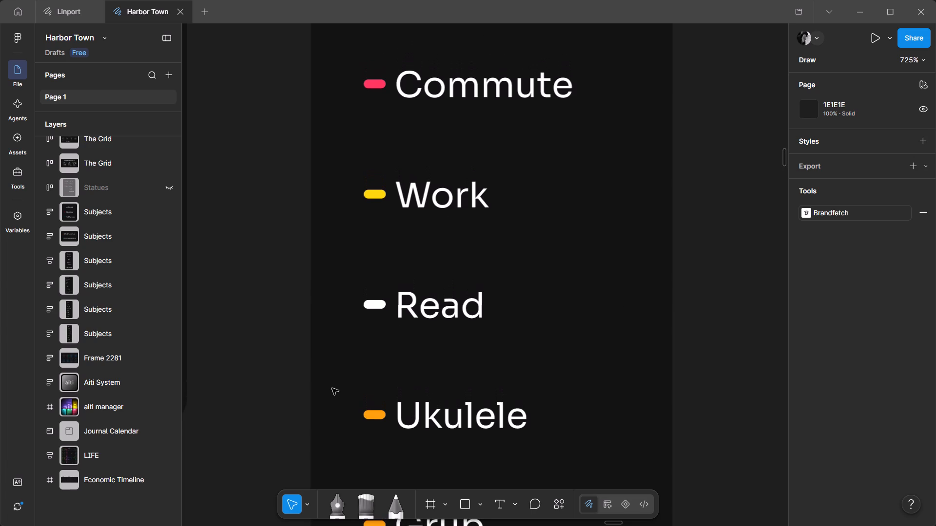
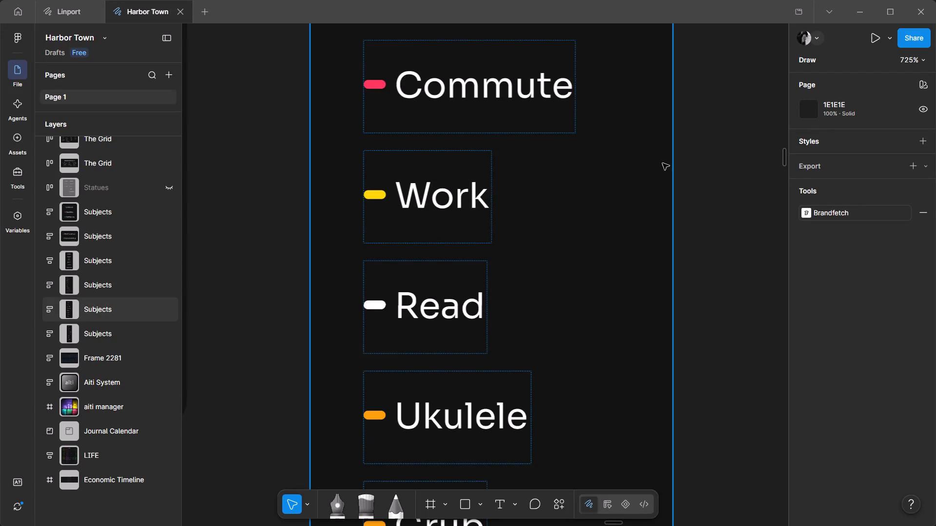
# Review the revised Subjects list from Sleep down to the dashed divider, checking the entries and their coloured markers.
pyautogui.keyDown('ctrl'); pyautogui.scroll(-4, 721, 167); pyautogui.keyUp('ctrl')
pyautogui.moveTo(717, 185); pyautogui.dragTo(617, 287, button='middle')
pyautogui.keyDown('ctrl'); pyautogui.scroll(3, 539, 106); pyautogui.keyUp('ctrl')
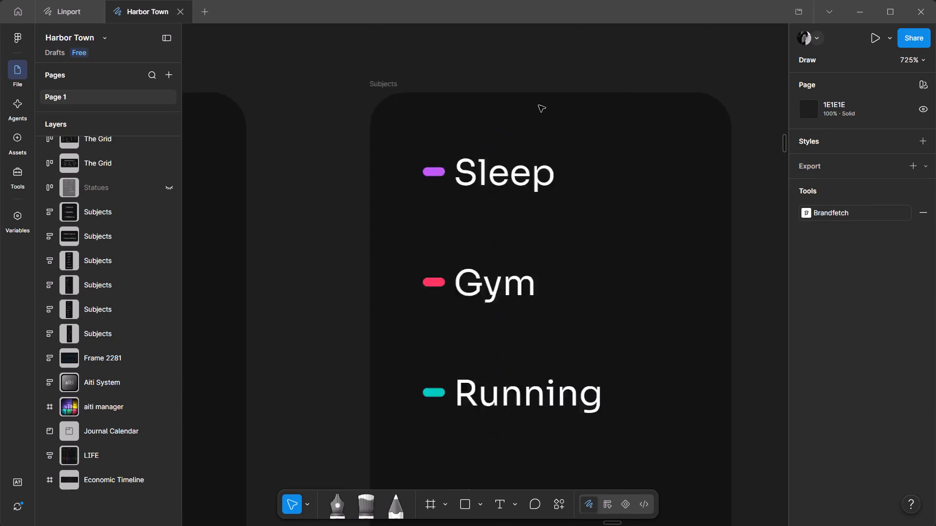
pyautogui.keyDown('ctrl'); pyautogui.scroll(3, 539, 105); pyautogui.keyUp('ctrl')
pyautogui.keyDown('ctrl'); pyautogui.scroll(-8, 540, 105); pyautogui.keyUp('ctrl')
pyautogui.keyDown('ctrl'); pyautogui.scroll(3, 604, 177); pyautogui.keyUp('ctrl')
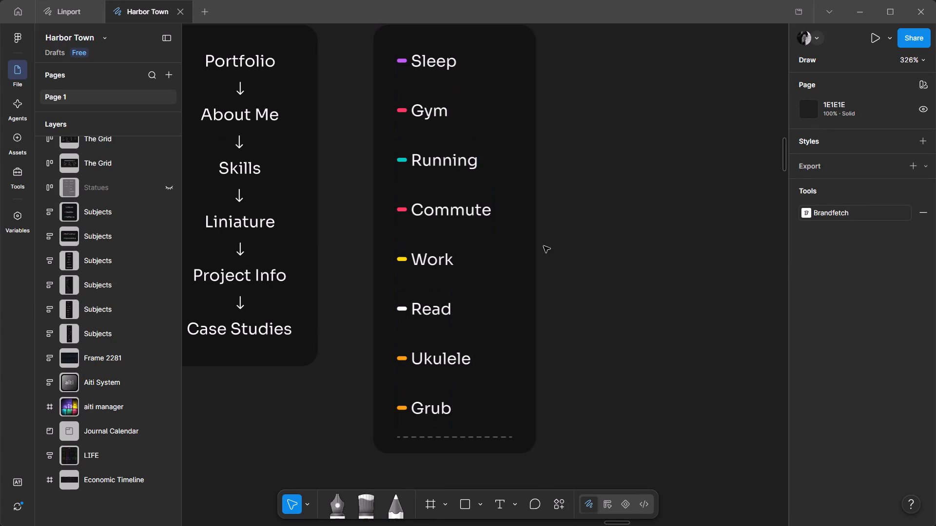
pyautogui.keyDown('ctrl'); pyautogui.scroll(3, 389, 113); pyautogui.keyUp('ctrl')
pyautogui.scroll(2, 370, 142)
pyautogui.keyDown('ctrl'); pyautogui.scroll(4, 446, 66); pyautogui.keyUp('ctrl')
pyautogui.keyDown('ctrl'); pyautogui.scroll(-6, 446, 66); pyautogui.keyUp('ctrl')
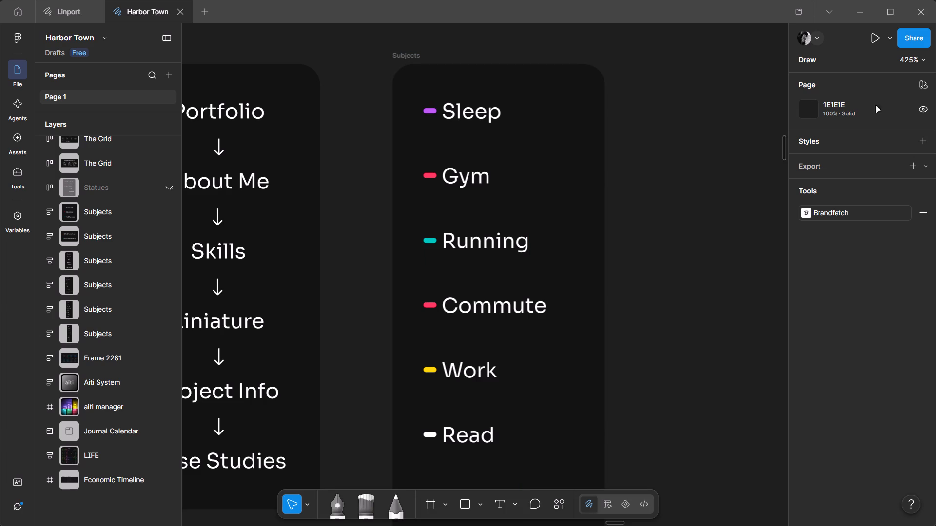
pyautogui.scroll(12, 75, 163)
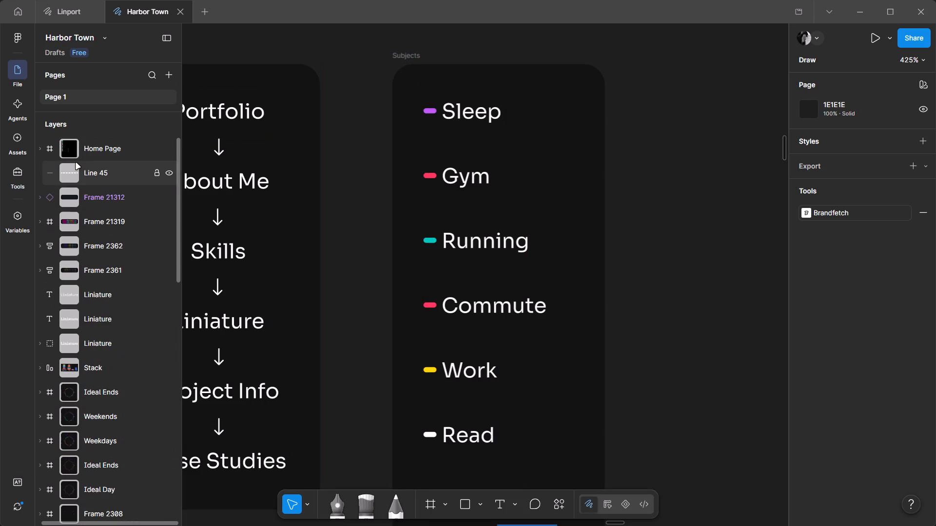
pyautogui.keyDown('ctrl'); pyautogui.scroll(-7, 598, 93); pyautogui.keyUp('ctrl')
pyautogui.keyDown('ctrl'); pyautogui.scroll(4, 628, 121); pyautogui.keyUp('ctrl')
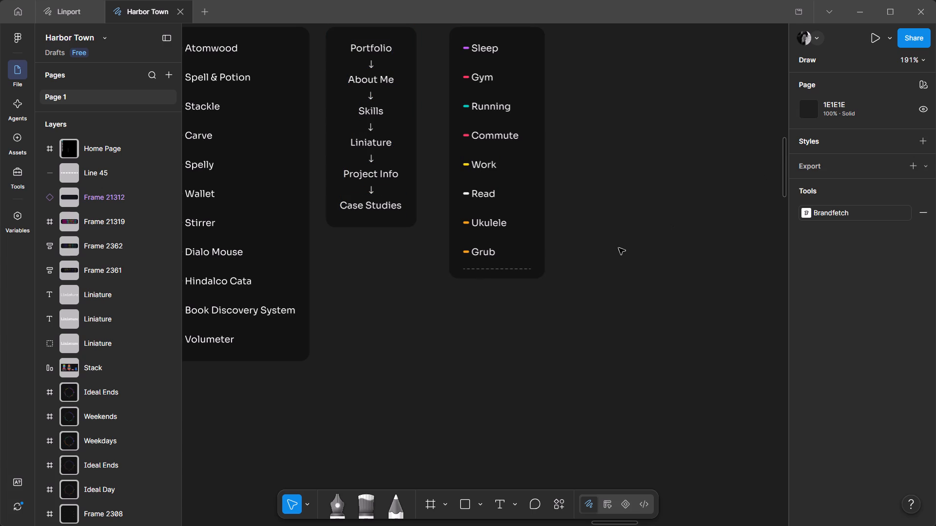
pyautogui.keyDown('ctrl'); pyautogui.scroll(3, 563, 281); pyautogui.keyUp('ctrl')
pyautogui.scroll(4, 563, 281)
pyautogui.keyDown('ctrl'); pyautogui.scroll(2, 426, 216); pyautogui.keyUp('ctrl')
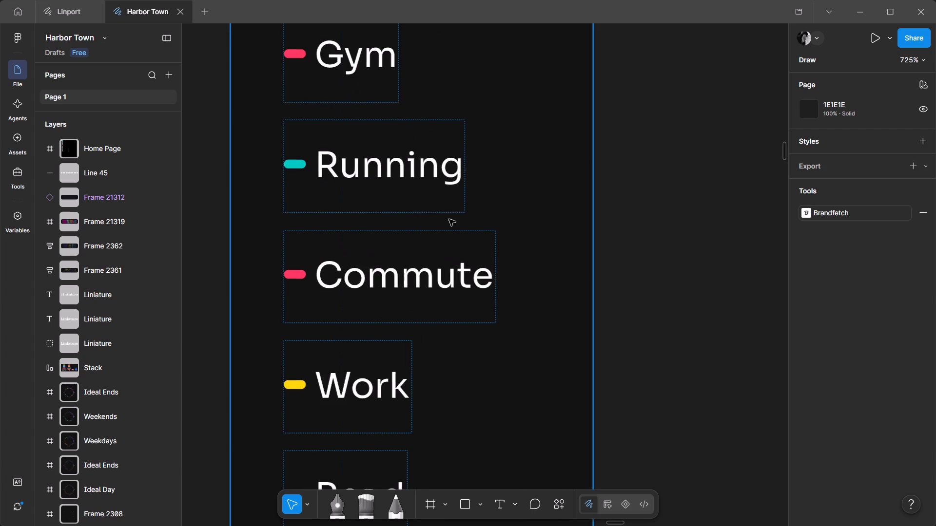
pyautogui.keyDown('ctrl'); pyautogui.scroll(-2, 435, 245); pyautogui.keyUp('ctrl')
pyautogui.keyDown('ctrl'); pyautogui.scroll(3, 364, 209); pyautogui.keyUp('ctrl')
pyautogui.scroll(6, 439, 229)
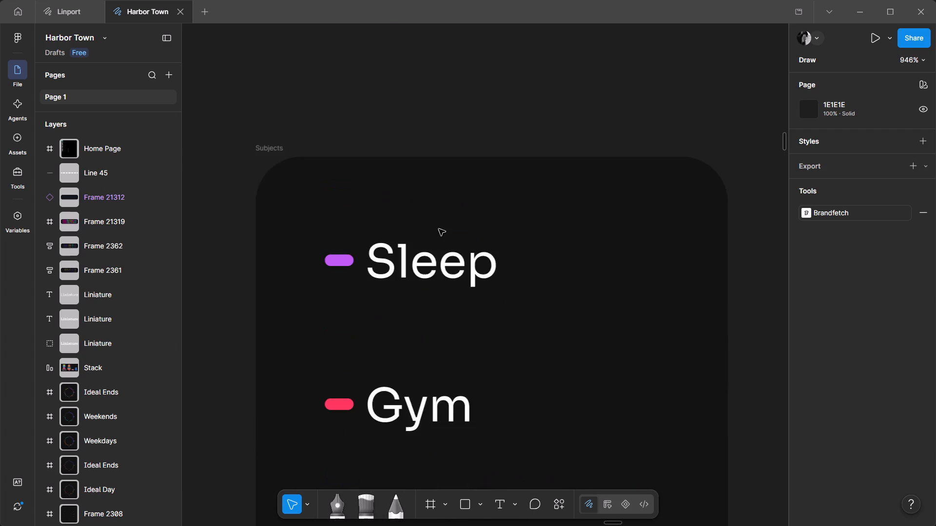
pyautogui.scroll(-2, 439, 229)
# Inspect individual entry groups in the revised Subjects list between Sleep and Grub, and check the Commute group's colours.
pyautogui.click(409, 222)
pyautogui.scroll(-3, 409, 222)
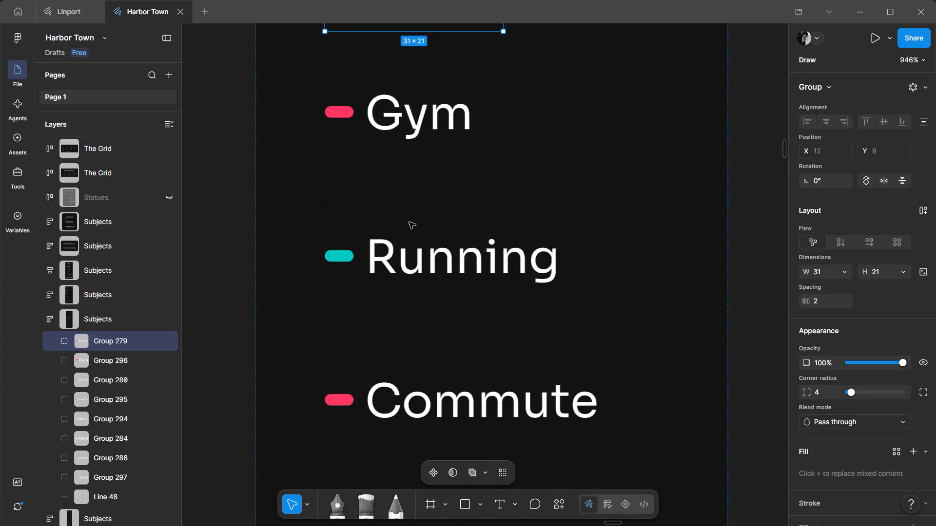
pyautogui.scroll(-2, 409, 222)
pyautogui.click(438, 167)
pyautogui.click(415, 251)
pyautogui.click(417, 310)
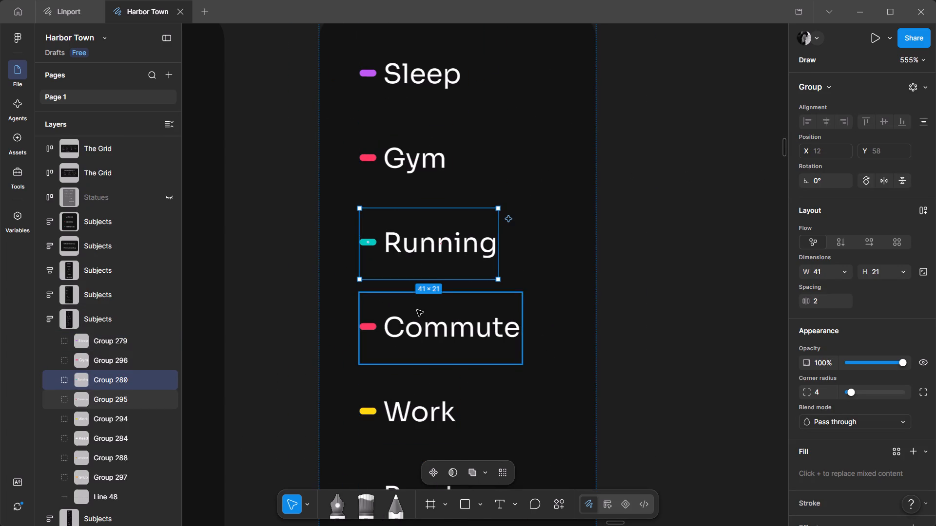
pyautogui.scroll(-2, 417, 310)
pyautogui.click(432, 276)
pyautogui.click(429, 323)
pyautogui.scroll(-2, 429, 323)
pyautogui.click(437, 298)
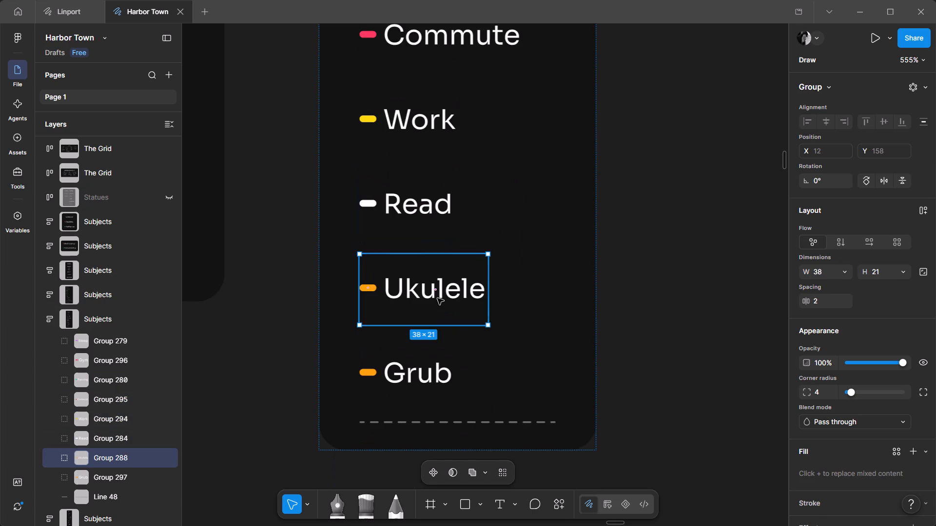
pyautogui.click(414, 369)
pyautogui.scroll(-2, 568, 305)
pyautogui.click(656, 303)
pyautogui.keyDown('ctrl'); pyautogui.scroll(1, 439, 281); pyautogui.keyUp('ctrl')
pyautogui.keyDown('ctrl'); pyautogui.scroll(-4, 439, 281); pyautogui.keyUp('ctrl')
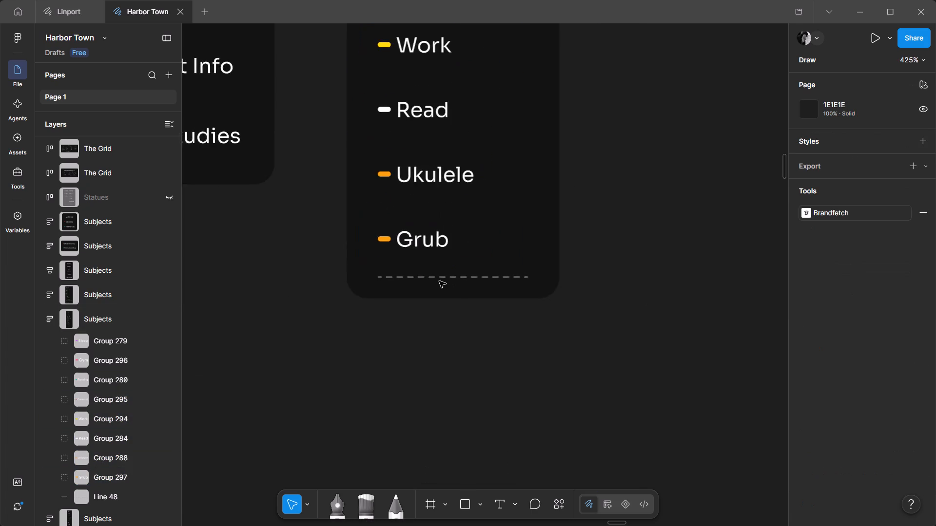
pyautogui.keyDown('ctrl'); pyautogui.scroll(-2, 439, 281); pyautogui.keyUp('ctrl')
pyautogui.keyDown('ctrl'); pyautogui.scroll(4, 429, 197); pyautogui.keyUp('ctrl')
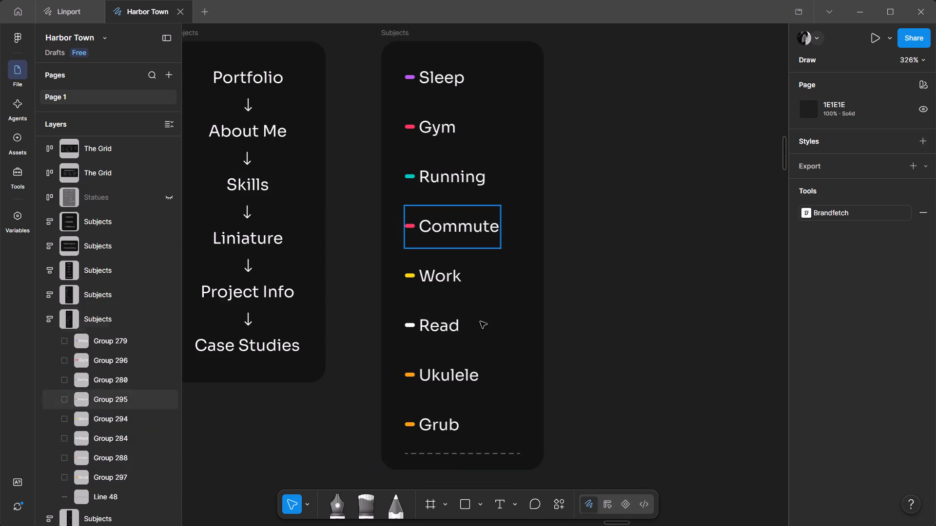
pyautogui.click(468, 235)
pyautogui.scroll(-1, 832, 446)
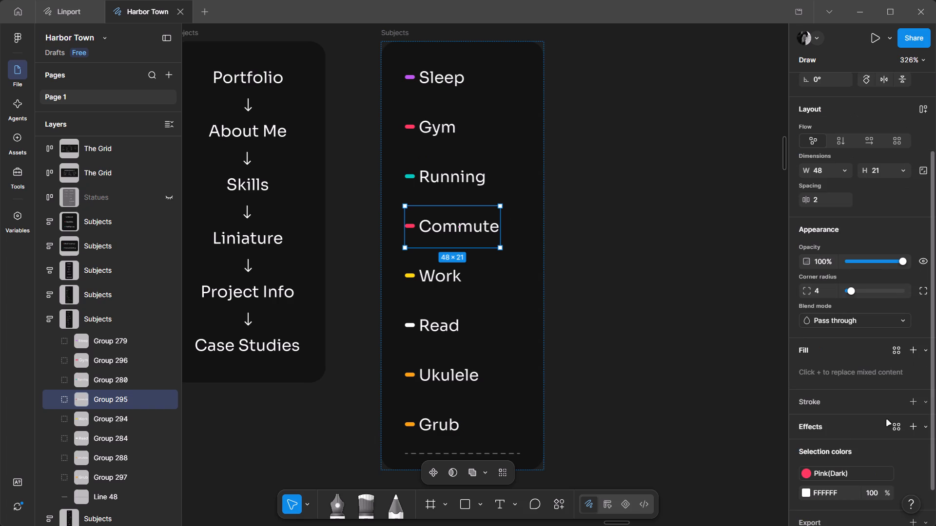
# Move the Read entry up the Subjects list to sit between Running and Commute.
pyautogui.click(437, 338)
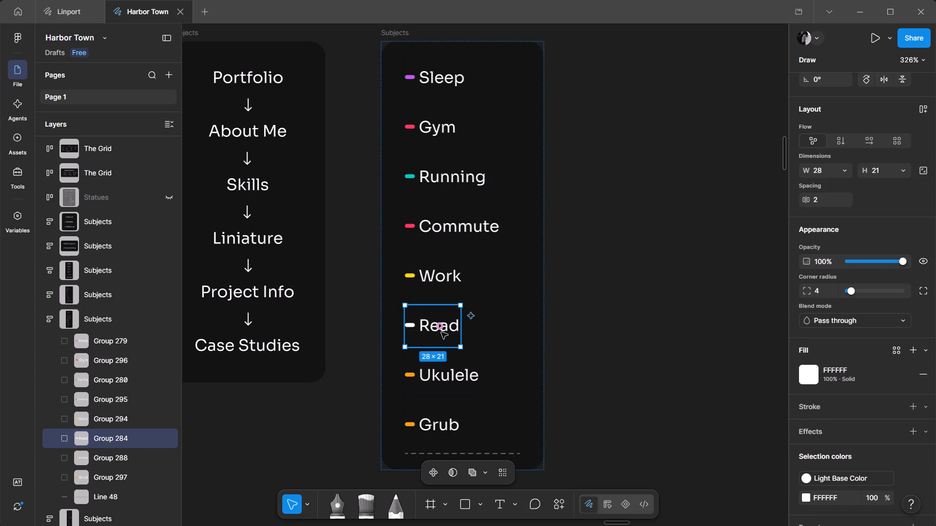
pyautogui.press('Down')
pyautogui.press('Down')
pyautogui.press('Up')
pyautogui.press('Up')
pyautogui.press('Up')
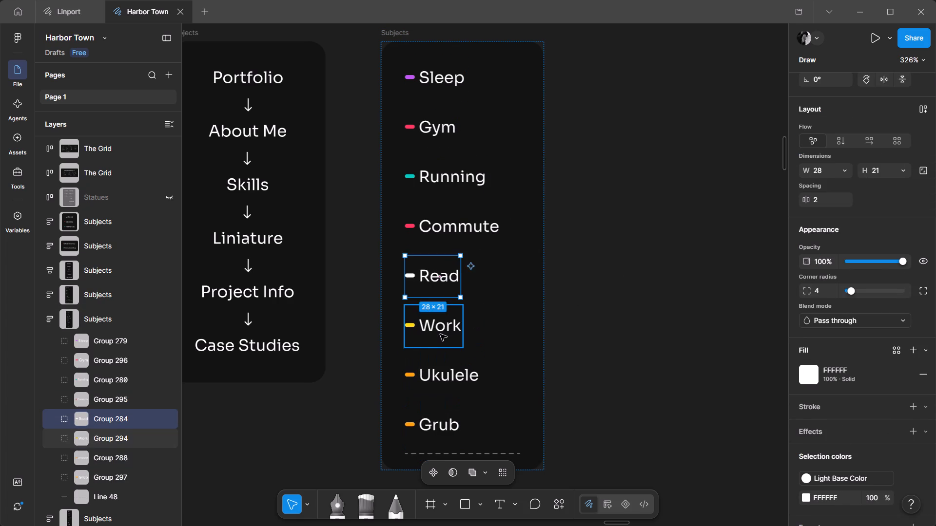
pyautogui.press('Up')
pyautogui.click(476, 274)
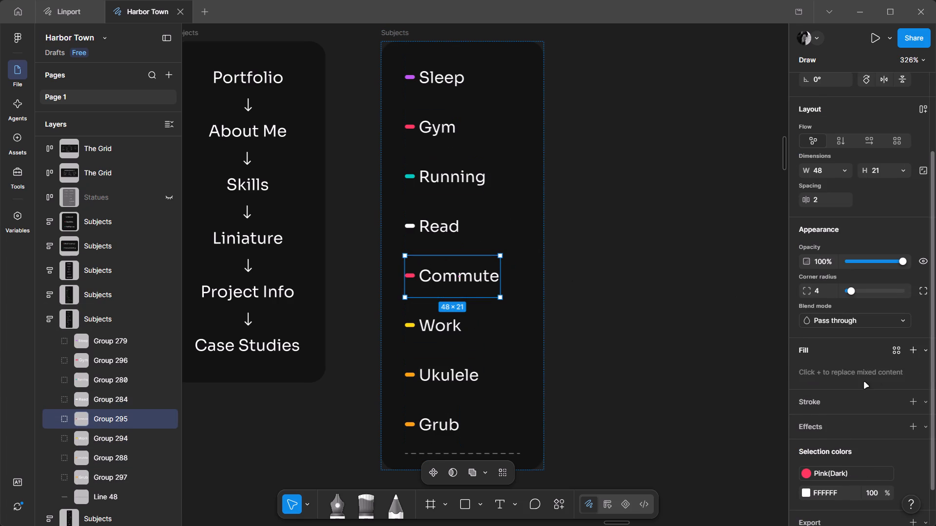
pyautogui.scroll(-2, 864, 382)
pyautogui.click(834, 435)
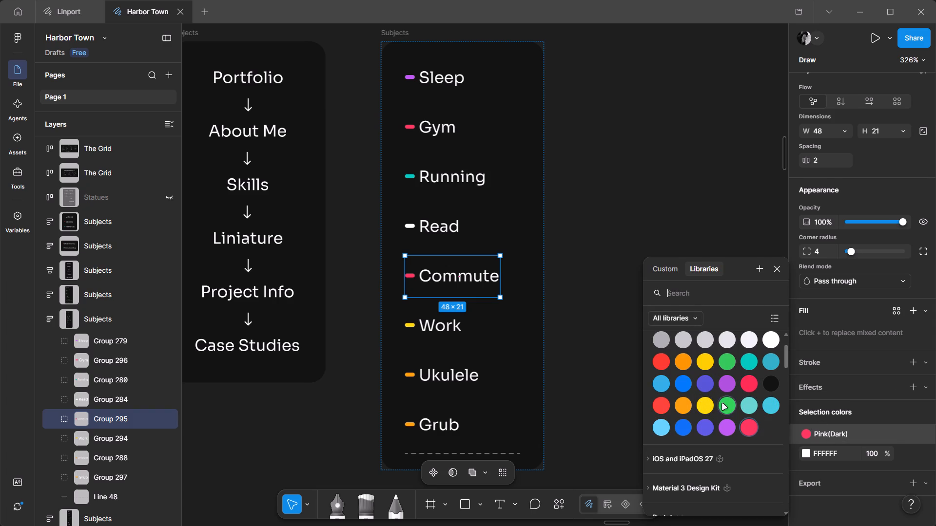
# Recolour the Gym entry's marker with a mid-grey swatch from the Heaf Wireframe library.
pyautogui.click(447, 139)
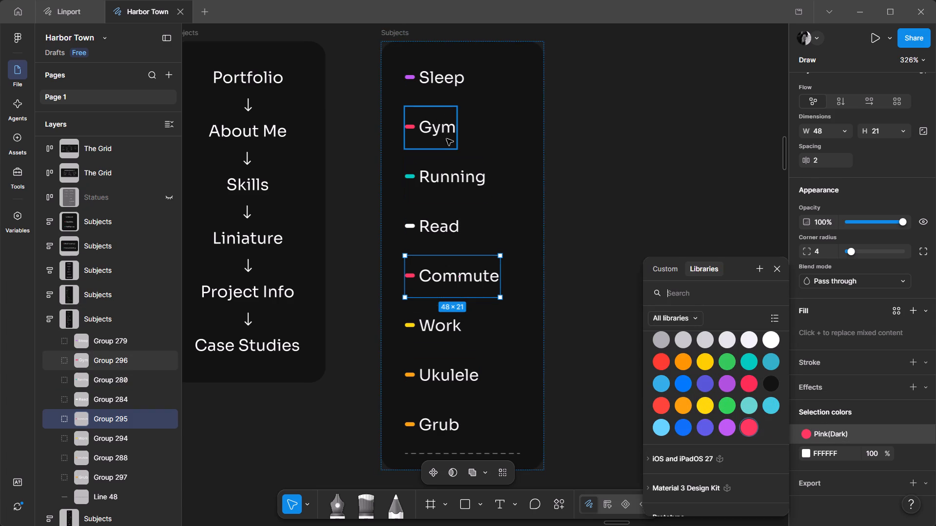
pyautogui.click(812, 434)
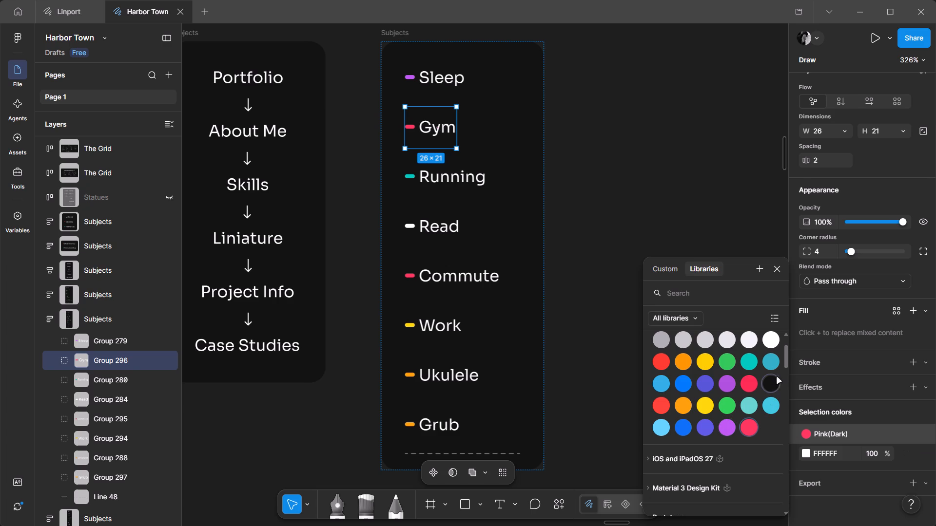
pyautogui.scroll(1, 705, 366)
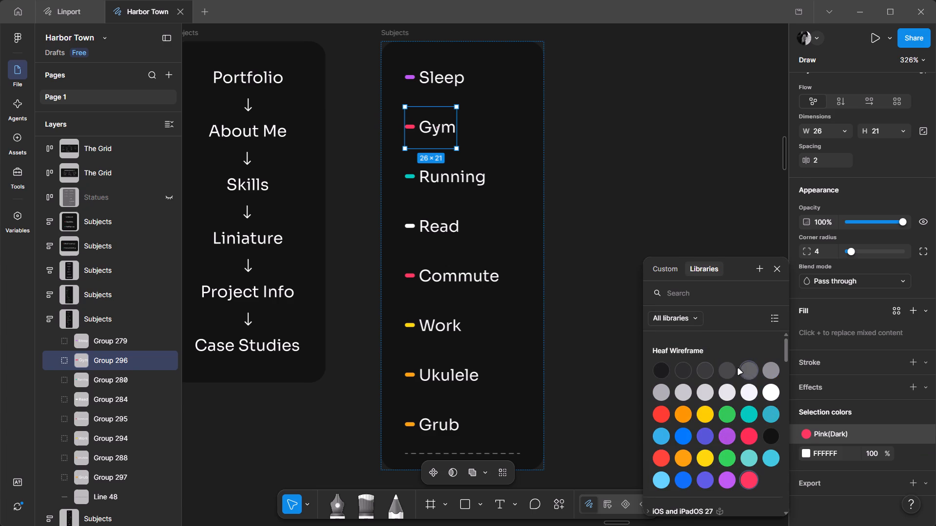
pyautogui.click(743, 366)
# Recolour the Running entry's marker with a green swatch from the Heaf Wireframe library.
pyautogui.click(467, 194)
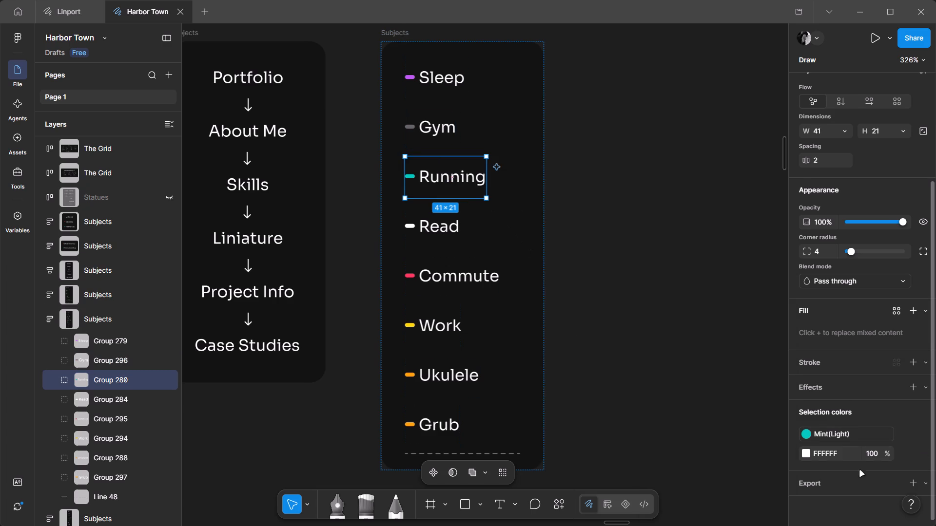
pyautogui.click(833, 437)
pyautogui.click(727, 449)
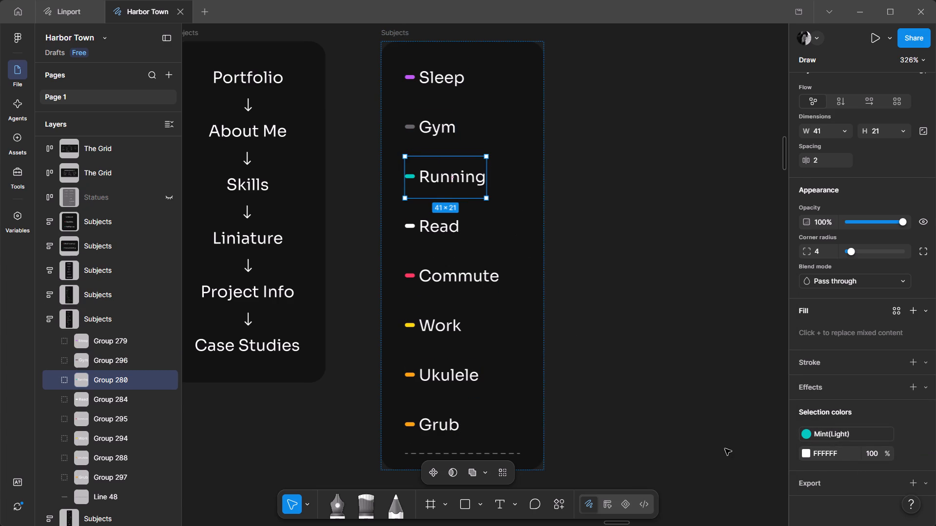
# Recolour the Commute entry's marker with the Red(Dark) library colour.
pyautogui.click(454, 281)
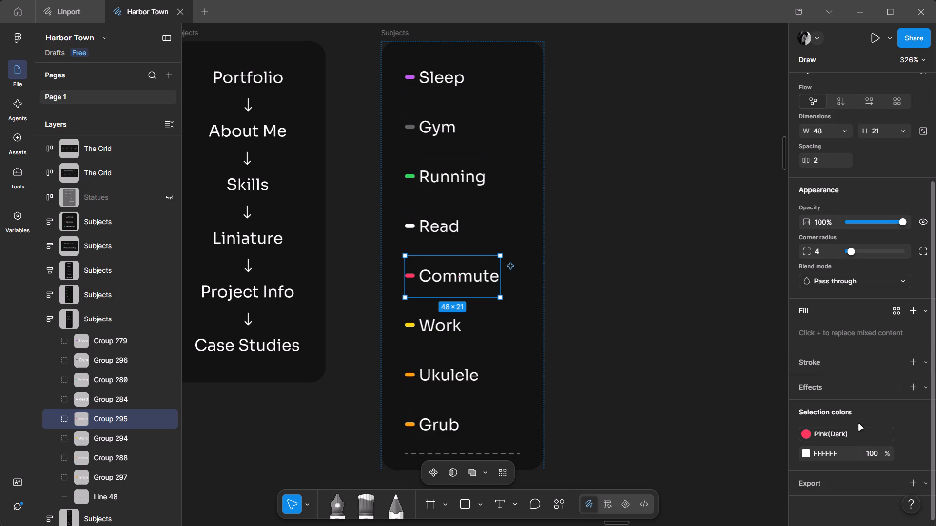
pyautogui.click(851, 427)
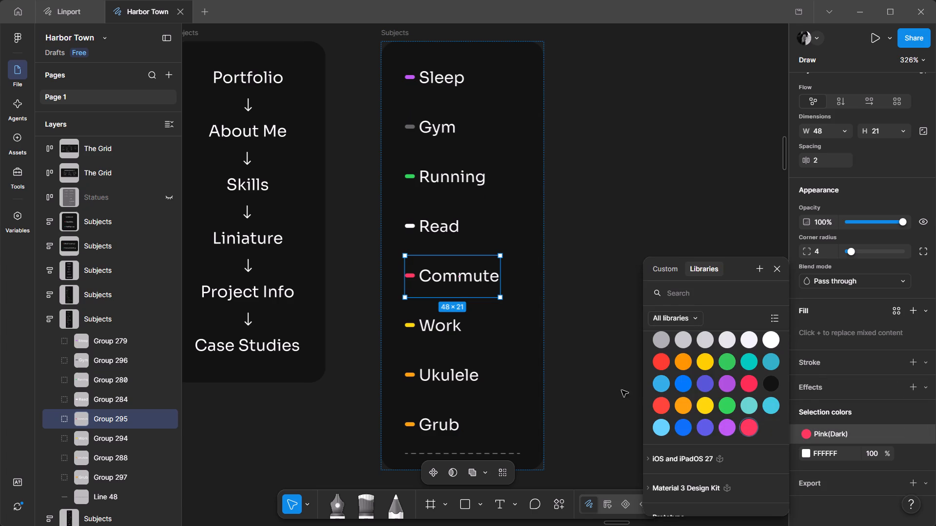
pyautogui.click(660, 401)
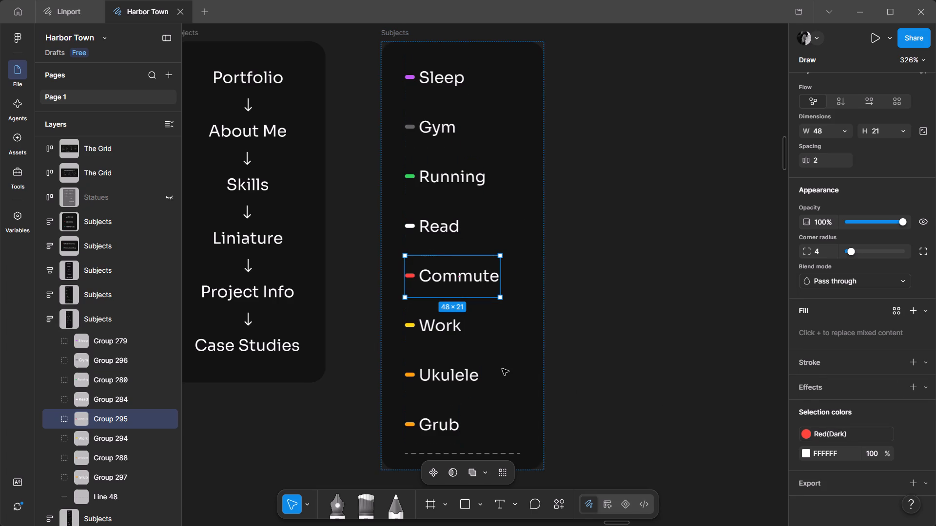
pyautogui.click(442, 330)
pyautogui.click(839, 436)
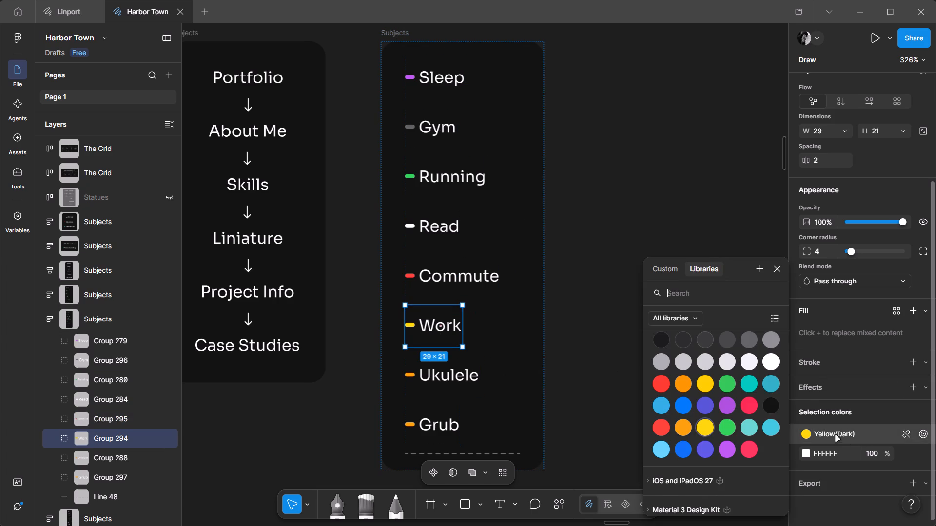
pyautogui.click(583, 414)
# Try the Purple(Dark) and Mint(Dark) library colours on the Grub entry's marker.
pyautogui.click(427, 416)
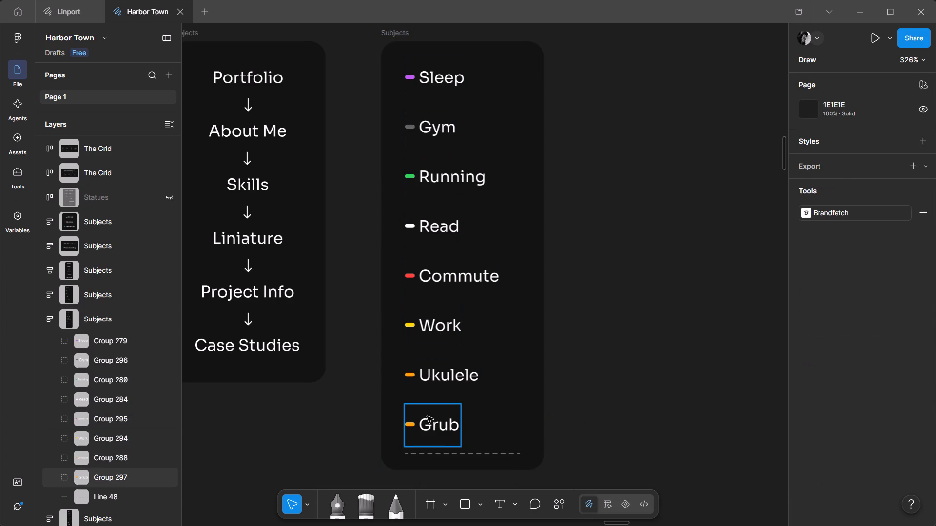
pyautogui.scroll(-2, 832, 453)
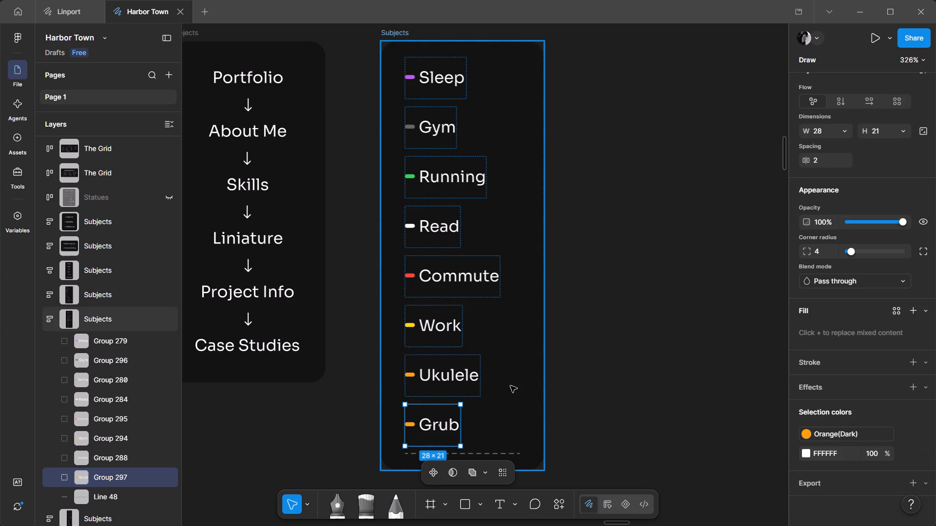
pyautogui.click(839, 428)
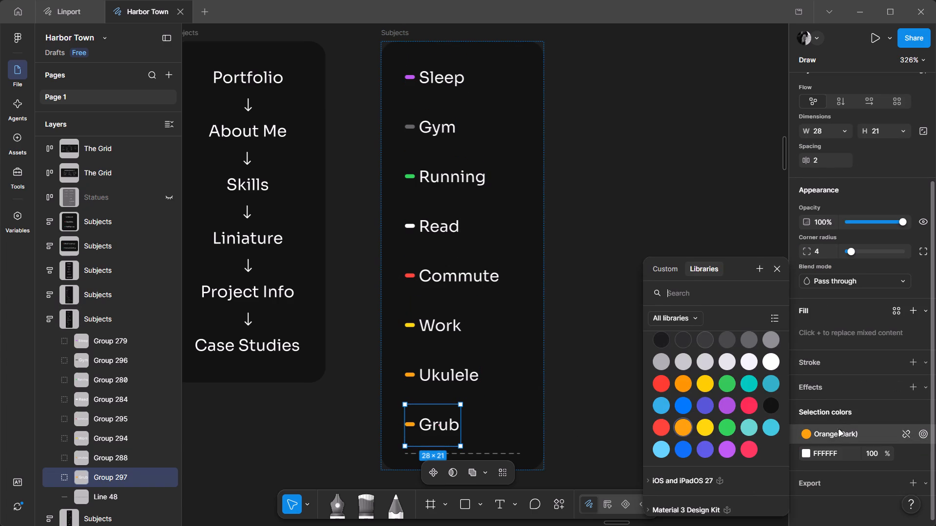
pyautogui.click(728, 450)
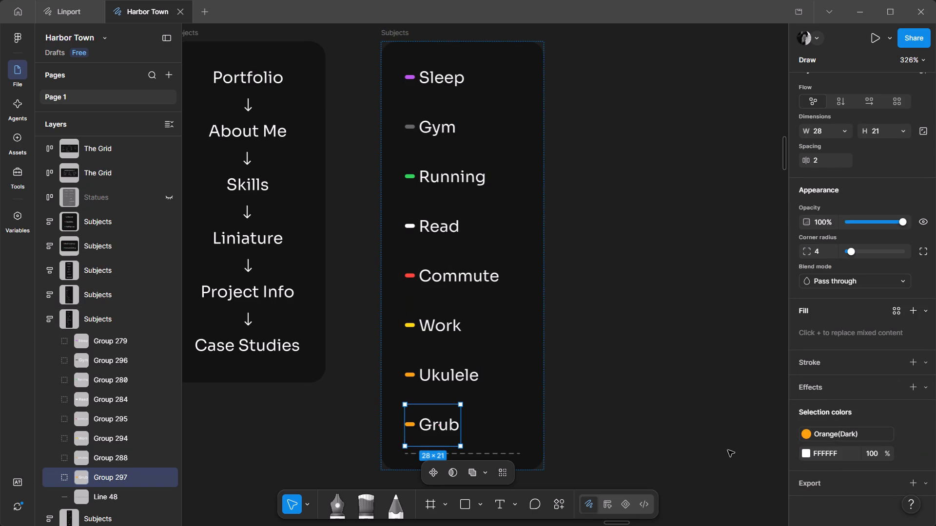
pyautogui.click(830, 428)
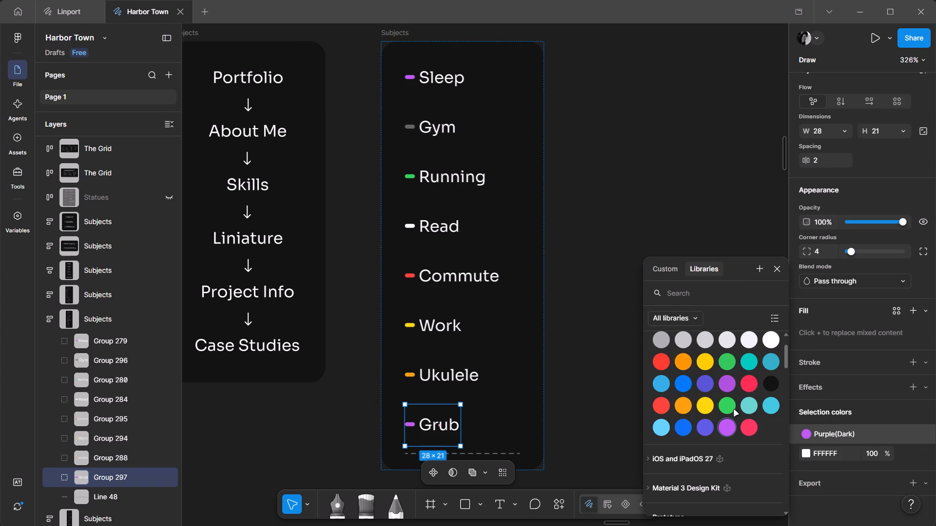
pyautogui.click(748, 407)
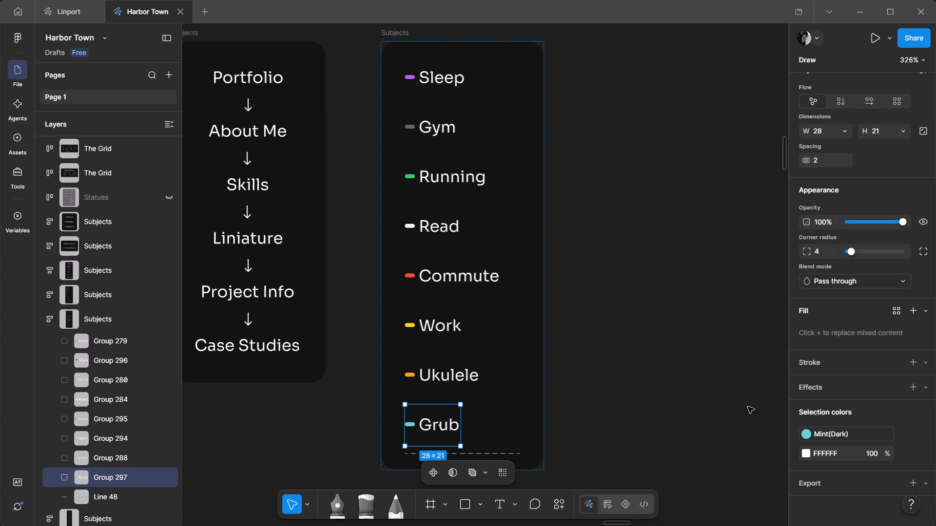
# Recolour the Grub entry's marker with the Teal(Dark) library colour.
pyautogui.doubleClick(834, 441)
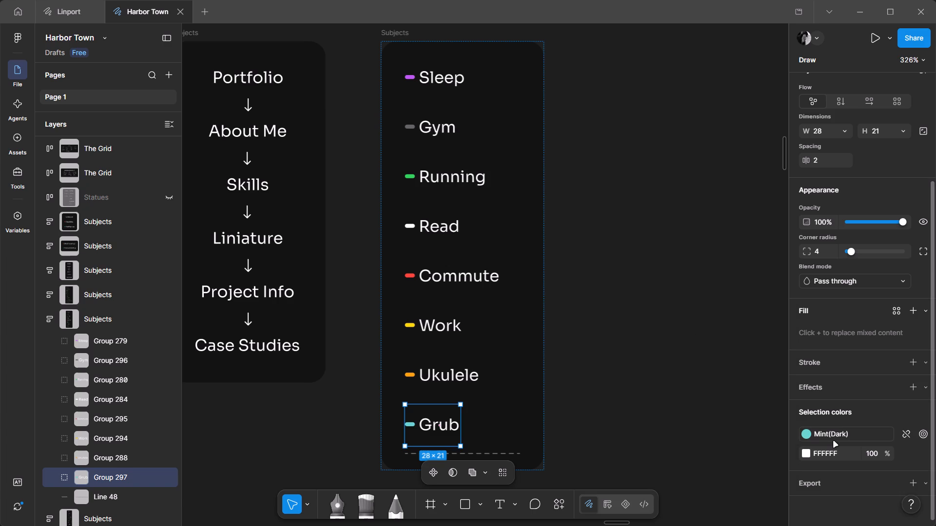
pyautogui.click(831, 436)
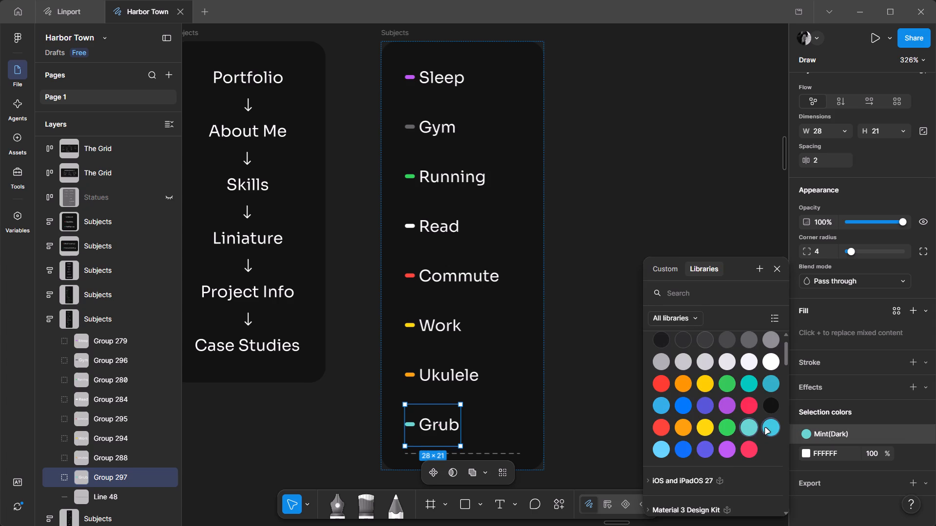
pyautogui.click(765, 428)
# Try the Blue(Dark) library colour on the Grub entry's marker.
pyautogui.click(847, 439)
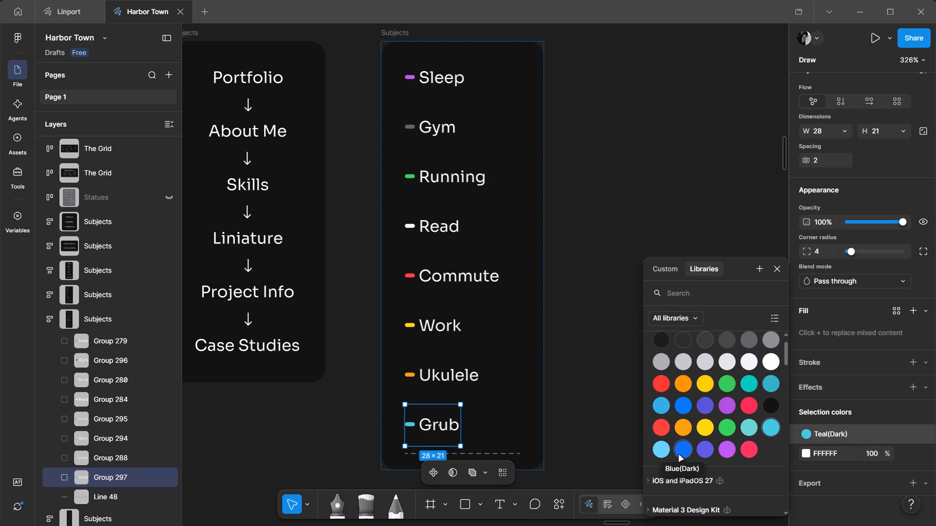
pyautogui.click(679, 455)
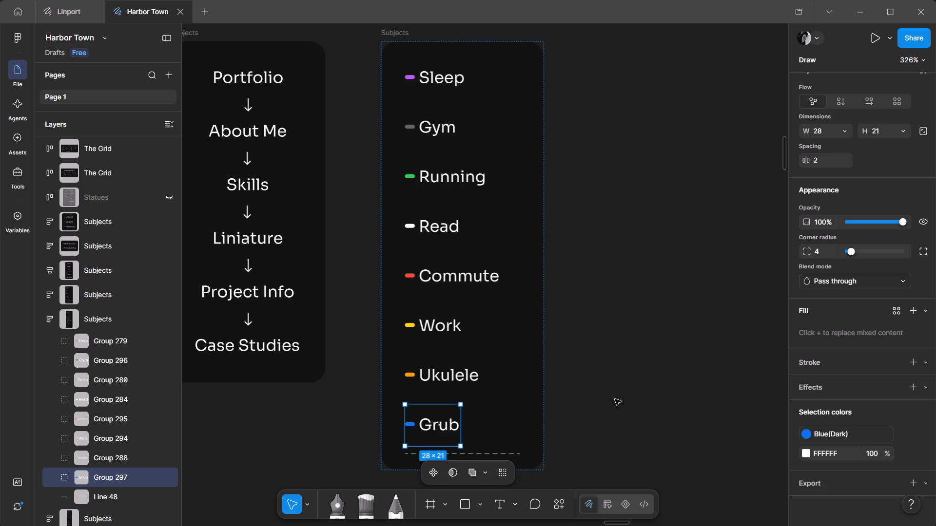
# Recolour the Grub entry's marker with the Yellow(Dark) library colour.
pyautogui.click(826, 434)
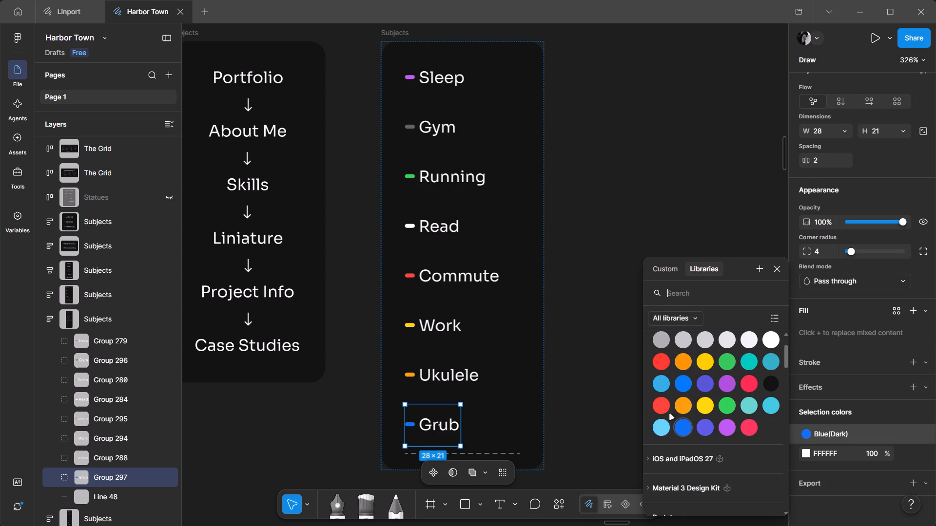
pyautogui.click(702, 398)
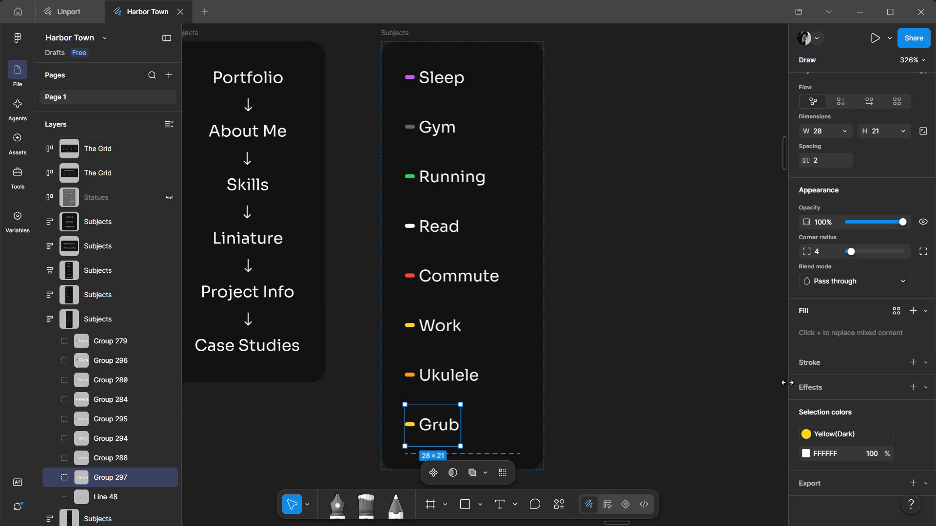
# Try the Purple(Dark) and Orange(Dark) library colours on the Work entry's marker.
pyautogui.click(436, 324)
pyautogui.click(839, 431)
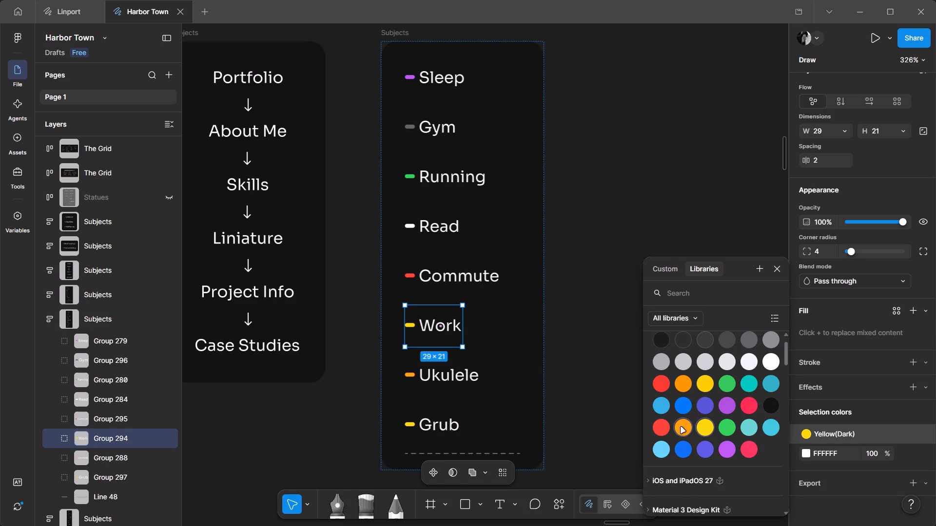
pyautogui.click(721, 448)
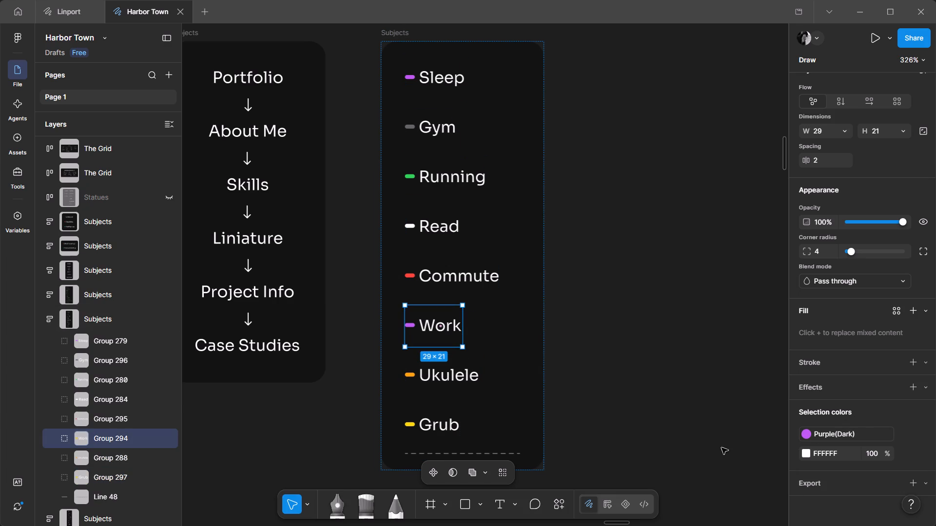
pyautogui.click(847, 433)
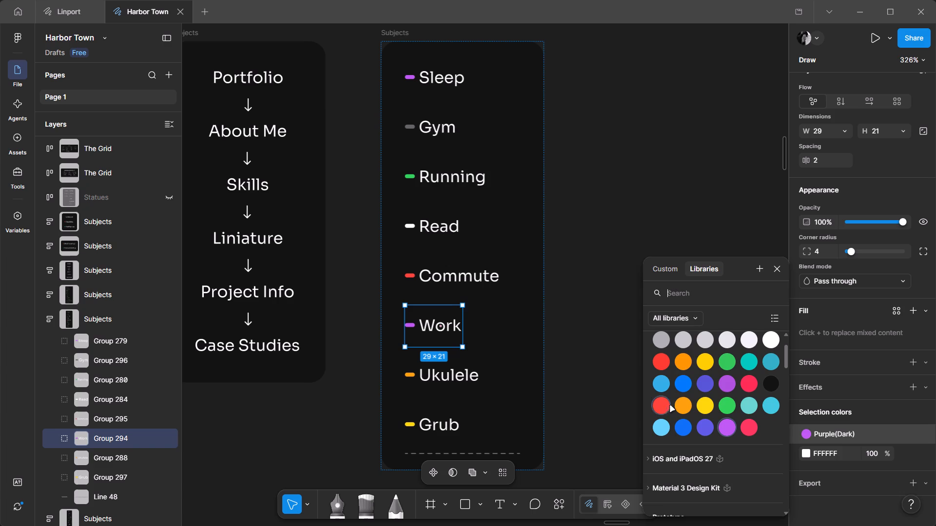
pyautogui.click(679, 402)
# Recolour the Work entry's marker with the Blue(Dark) library colour and clear the selection.
pyautogui.click(807, 431)
pyautogui.click(682, 455)
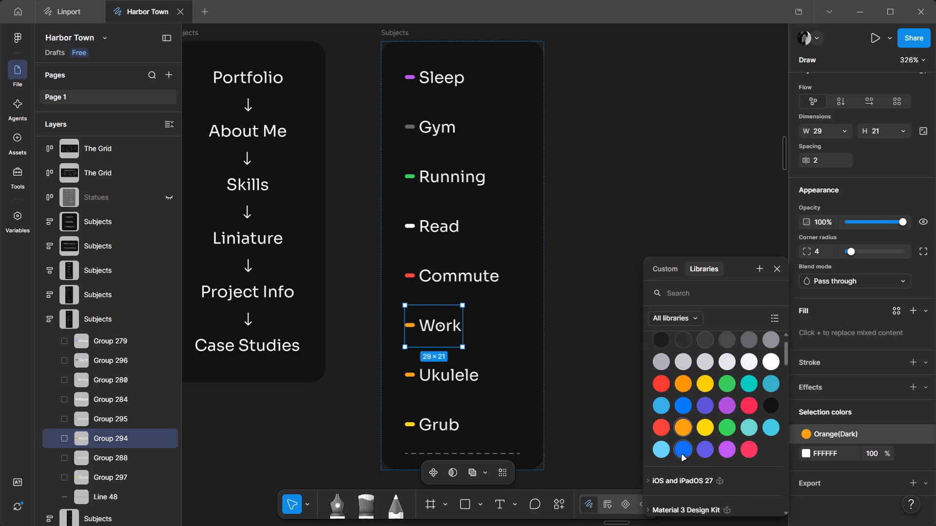
pyautogui.click(540, 459)
pyautogui.click(603, 429)
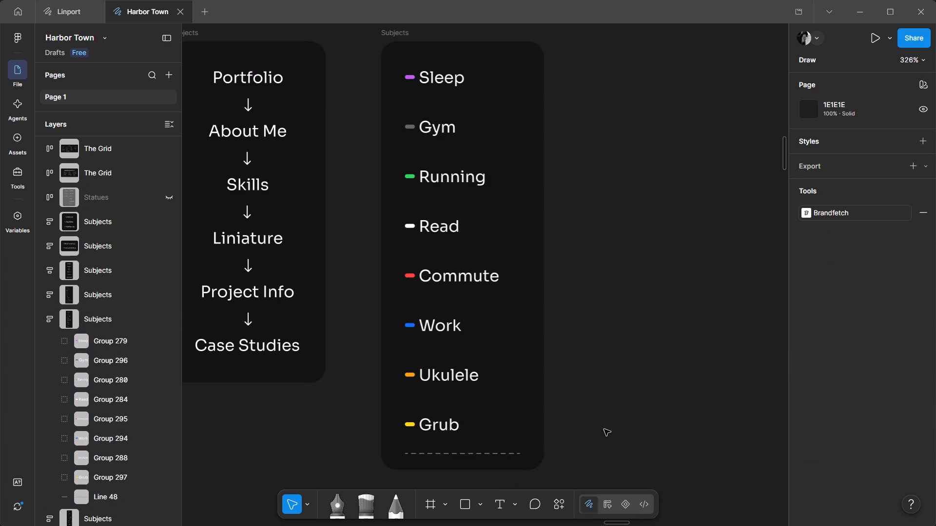
# Duplicate the Weekdays chart frame and place the copy beside the revised Subjects list, with a gap of 28.
pyautogui.hscroll(1, 604, 429)
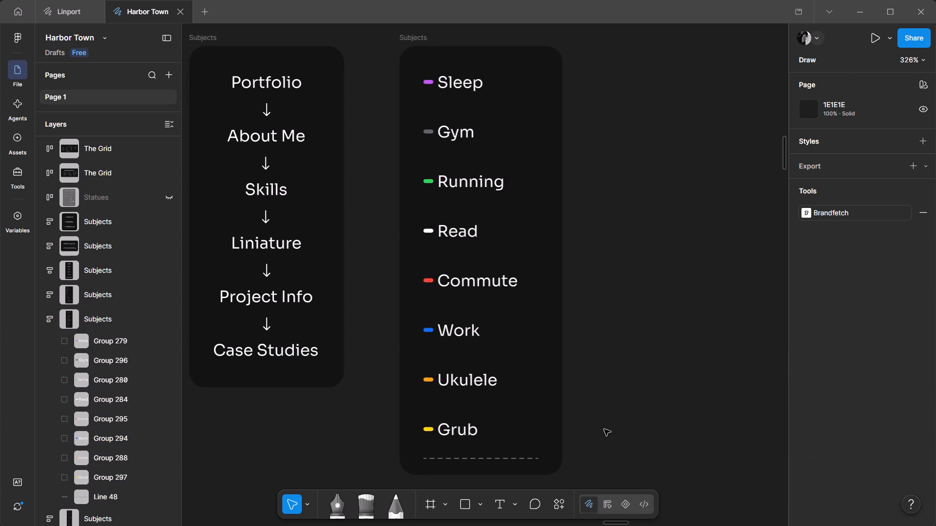
pyautogui.hscroll(3, 604, 429)
pyautogui.hscroll(-1, 604, 429)
pyautogui.scroll(-3, 607, 433)
pyautogui.moveTo(658, 334); pyautogui.dragTo(644, 300, button='middle')
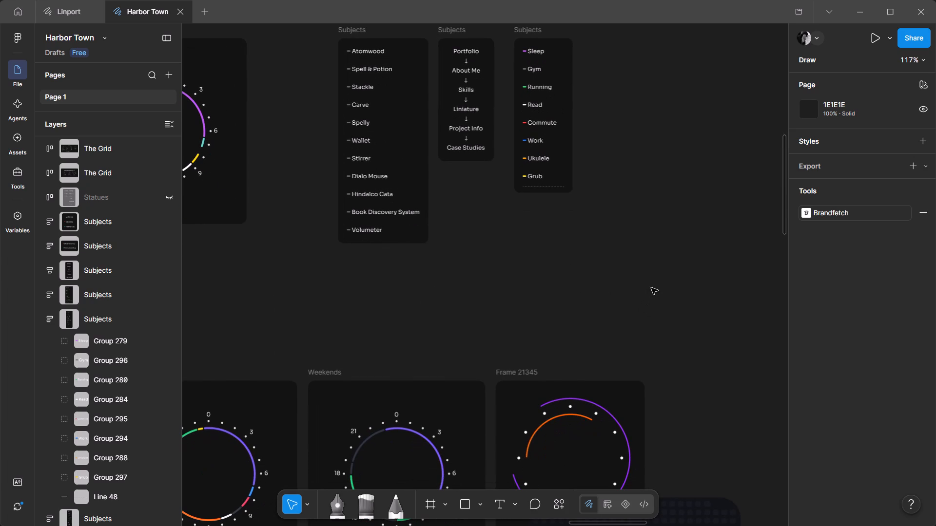
pyautogui.keyDown('ctrl'); pyautogui.scroll(-2, 617, 263); pyautogui.keyUp('ctrl')
pyautogui.click(330, 329)
pyautogui.keyDown('alt'); pyautogui.moveTo(332, 323); pyautogui.dragTo(462, 266); pyautogui.keyUp('alt')
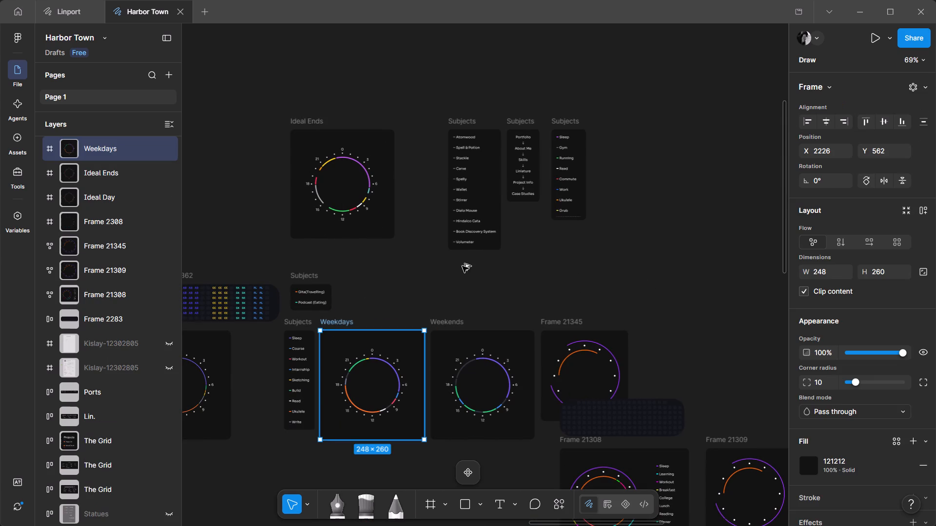
pyautogui.keyDown('alt'); pyautogui.moveTo(462, 266); pyautogui.dragTo(608, 117); pyautogui.keyUp('alt')
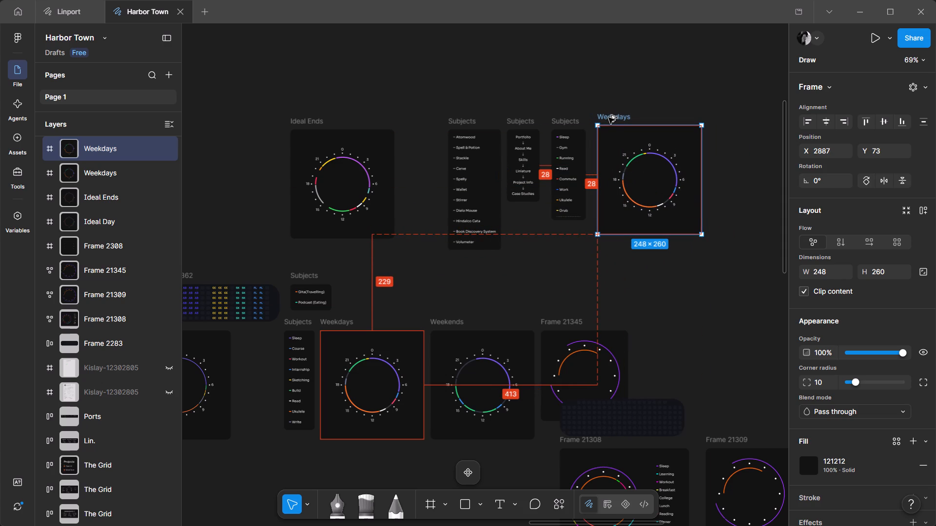
pyautogui.keyDown('alt'); pyautogui.moveTo(608, 117); pyautogui.dragTo(608, 120); pyautogui.keyUp('alt')
pyautogui.click(658, 99)
# Examine the duplicated Weekdays chart's coloured arcs against the activities and marker colours in the revised Subjects list.
pyautogui.keyDown('ctrl'); pyautogui.scroll(6, 694, 162); pyautogui.keyUp('ctrl')
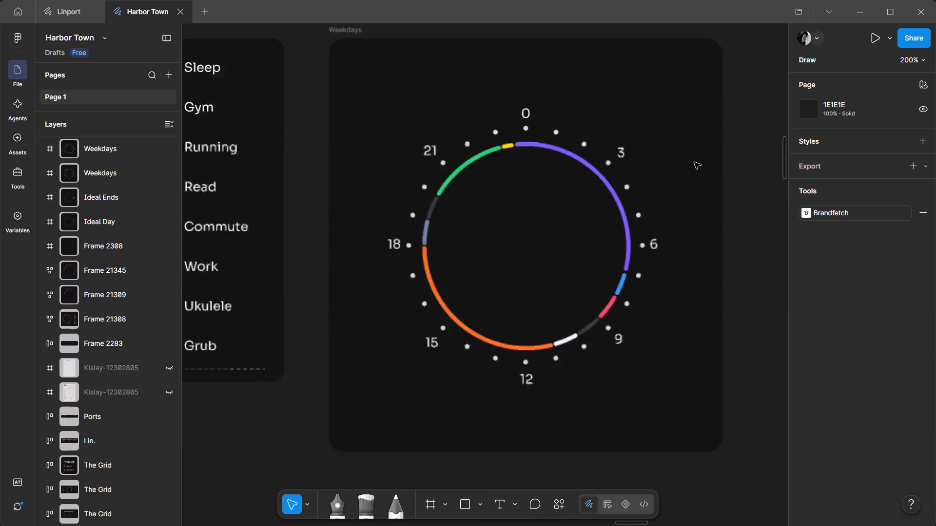
pyautogui.keyDown('ctrl'); pyautogui.scroll(-3, 694, 162); pyautogui.keyUp('ctrl')
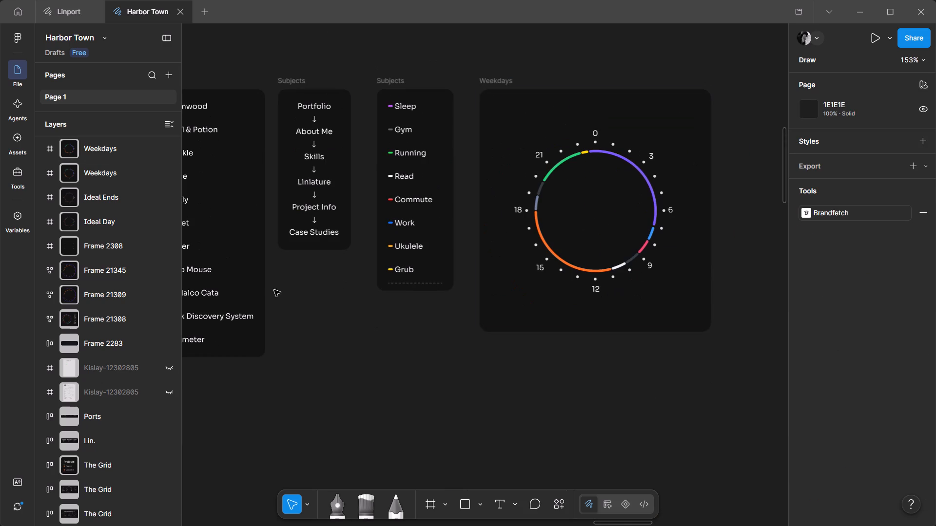
pyautogui.keyDown('ctrl'); pyautogui.scroll(5, 384, 169); pyautogui.keyUp('ctrl')
pyautogui.keyDown('ctrl'); pyautogui.scroll(-6, 384, 169); pyautogui.keyUp('ctrl')
pyautogui.scroll(1, 650, 337)
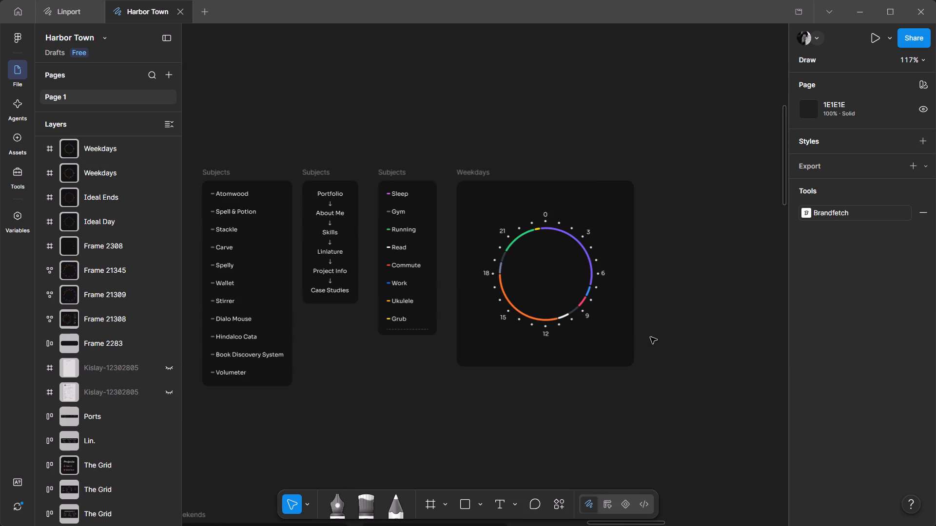
pyautogui.moveTo(650, 337); pyautogui.dragTo(644, 370, button='middle')
pyautogui.keyDown('ctrl'); pyautogui.scroll(4, 468, 372); pyautogui.keyUp('ctrl')
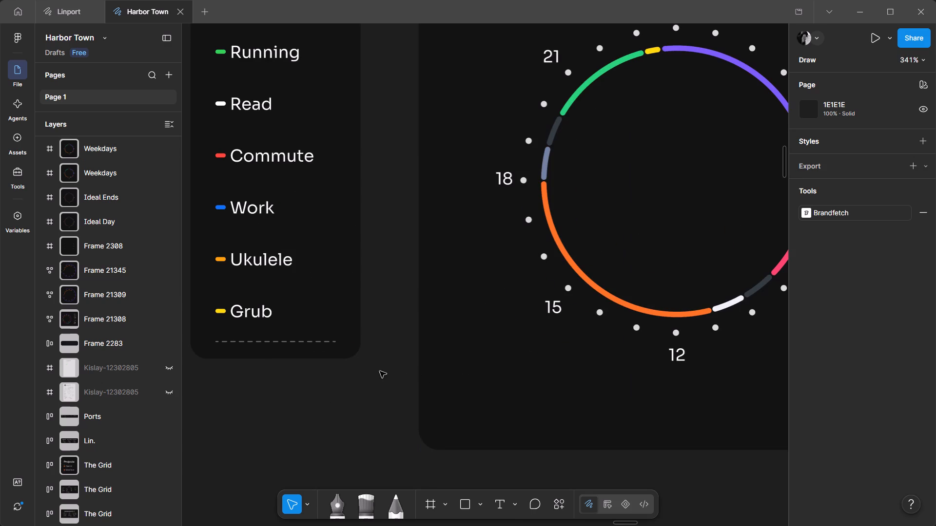
pyautogui.keyDown('ctrl'); pyautogui.scroll(-2, 389, 353); pyautogui.keyUp('ctrl')
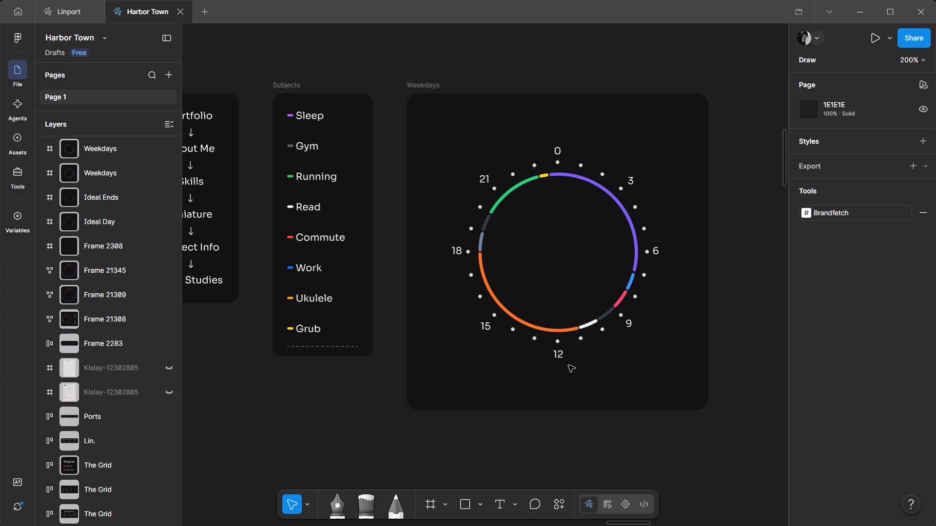
pyautogui.moveTo(547, 488); pyautogui.dragTo(460, 470, button='middle')
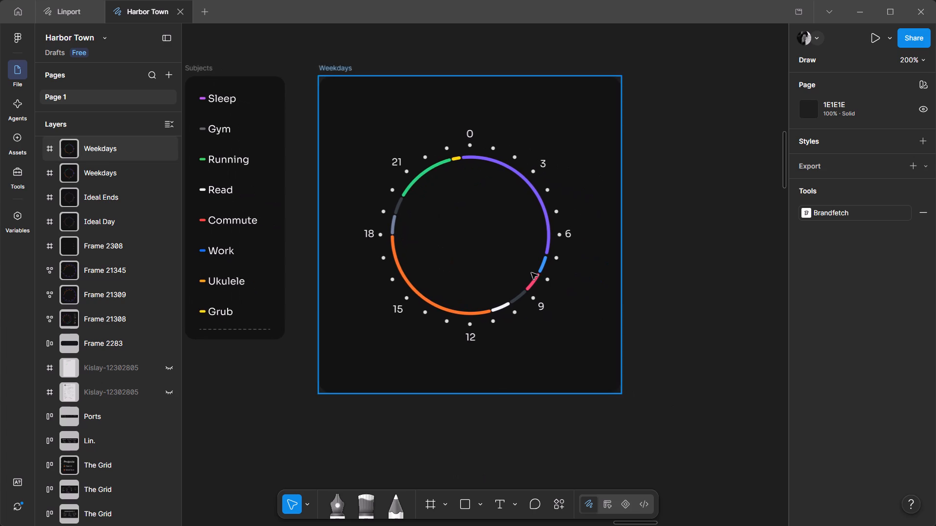
pyautogui.keyDown('ctrl'); pyautogui.scroll(4, 531, 272); pyautogui.keyUp('ctrl')
pyautogui.keyDown('ctrl'); pyautogui.scroll(-4, 531, 272); pyautogui.keyUp('ctrl')
# Delete all coloured arcs from the duplicated Weekdays chart except the purple Sleep arc, keeping the hour dial.
pyautogui.keyDown('ctrl'); pyautogui.keyDown('shift'); pyautogui.click(543, 267); pyautogui.keyUp('shift'); pyautogui.keyUp('ctrl')
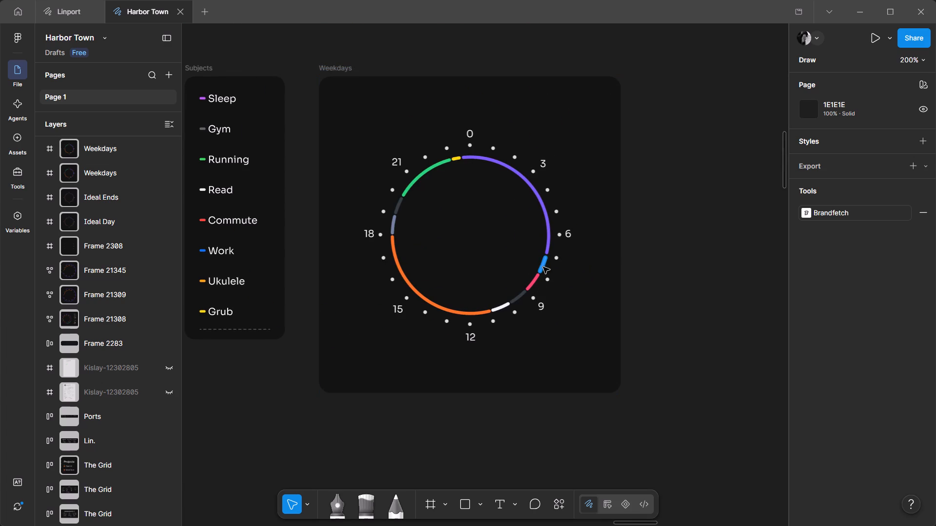
pyautogui.keyDown('ctrl'); pyautogui.keyDown('shift'); pyautogui.click(533, 278); pyautogui.keyUp('shift'); pyautogui.keyUp('ctrl')
pyautogui.keyDown('ctrl'); pyautogui.keyDown('shift'); pyautogui.click(518, 296); pyautogui.keyUp('shift'); pyautogui.keyUp('ctrl')
pyautogui.keyDown('ctrl'); pyautogui.scroll(3, 526, 288); pyautogui.keyUp('ctrl')
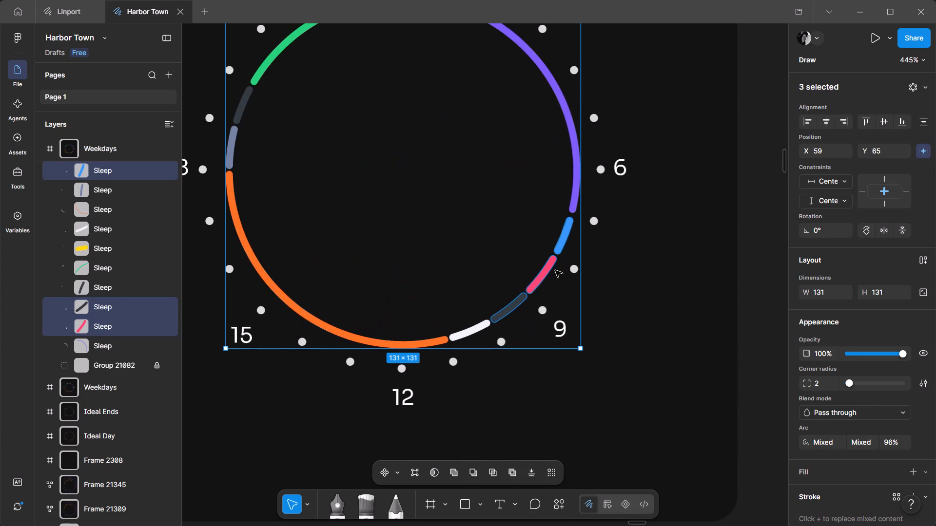
pyautogui.keyDown('ctrl'); pyautogui.keyDown('shift'); pyautogui.click(562, 234); pyautogui.keyUp('shift'); pyautogui.keyUp('ctrl')
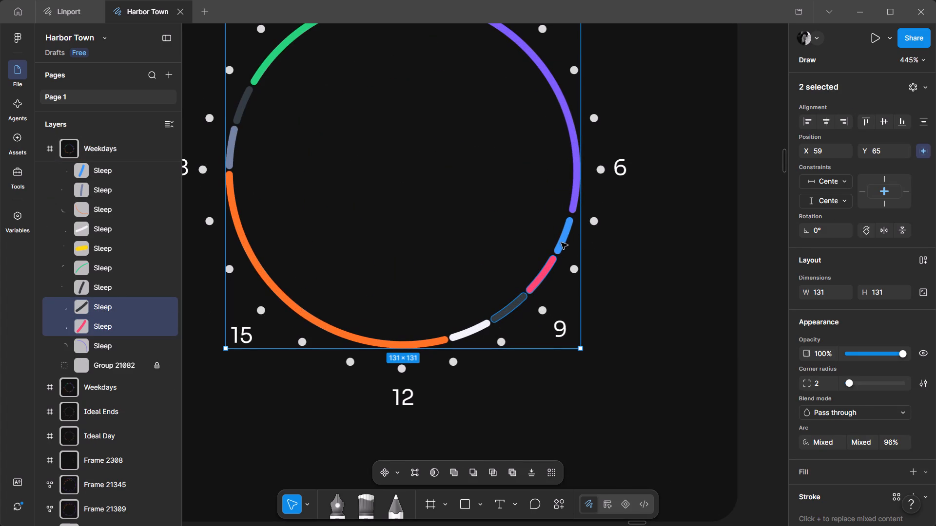
pyautogui.click(561, 243)
pyautogui.click(711, 225)
pyautogui.keyDown('ctrl'); pyautogui.keyDown('shift'); pyautogui.click(565, 238); pyautogui.keyUp('shift'); pyautogui.keyUp('ctrl')
pyautogui.keyDown('ctrl'); pyautogui.keyDown('shift'); pyautogui.click(543, 266); pyautogui.keyUp('shift'); pyautogui.keyUp('ctrl')
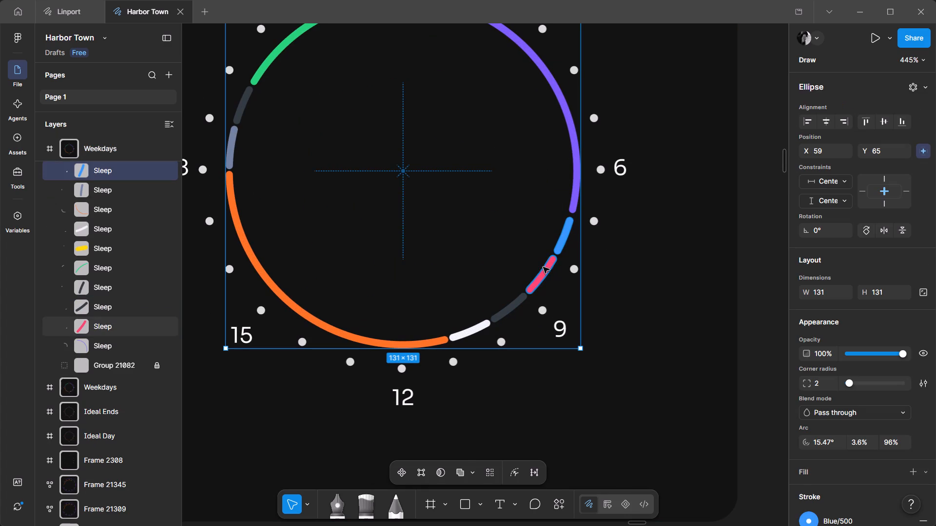
pyautogui.keyDown('ctrl'); pyautogui.keyDown('shift'); pyautogui.click(507, 308); pyautogui.keyUp('shift'); pyautogui.keyUp('ctrl')
pyautogui.keyDown('ctrl'); pyautogui.keyDown('shift'); pyautogui.click(473, 333); pyautogui.keyUp('shift'); pyautogui.keyUp('ctrl')
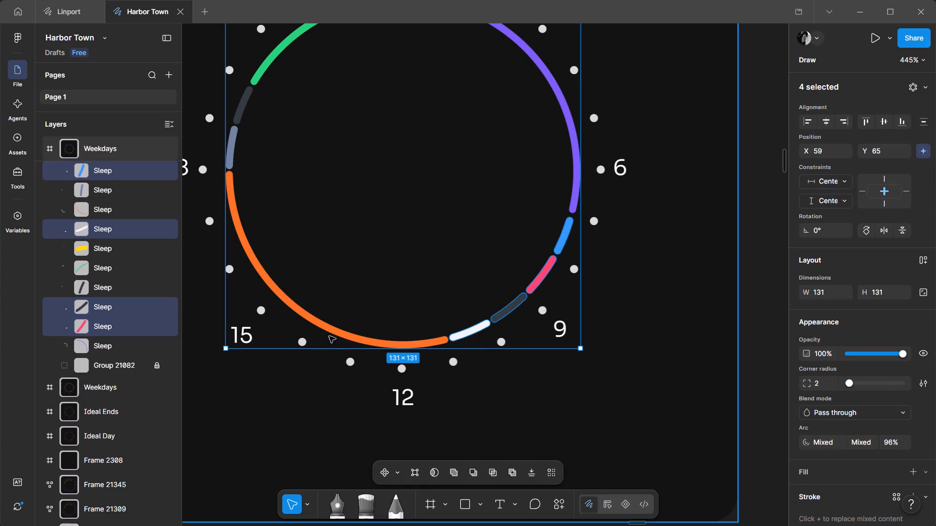
pyautogui.keyDown('ctrl'); pyautogui.keyDown('shift'); pyautogui.click(327, 326); pyautogui.keyUp('shift'); pyautogui.keyUp('ctrl')
pyautogui.keyDown('ctrl'); pyautogui.scroll(-4, 517, 325); pyautogui.keyUp('ctrl')
pyautogui.keyDown('ctrl'); pyautogui.scroll(3, 366, 195); pyautogui.keyUp('ctrl')
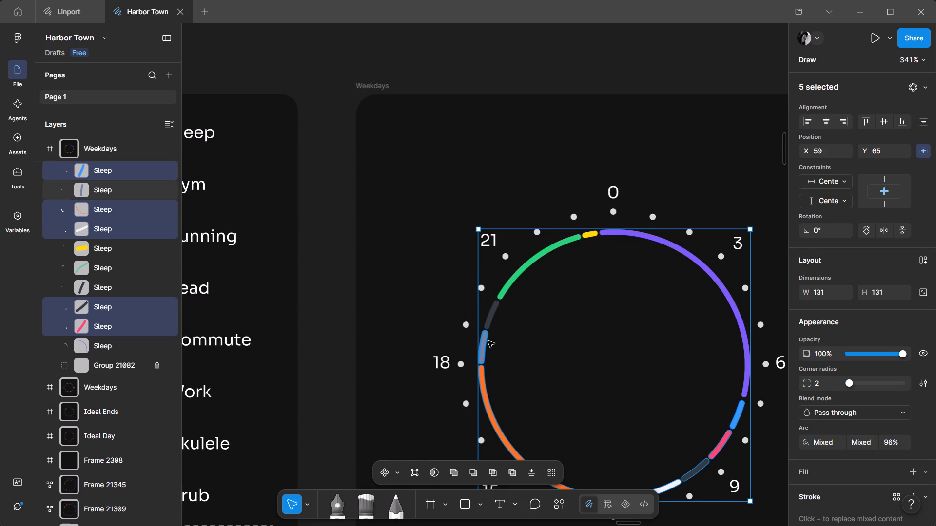
pyautogui.keyDown('ctrl'); pyautogui.keyDown('shift'); pyautogui.click(487, 339); pyautogui.keyUp('shift'); pyautogui.keyUp('ctrl')
pyautogui.keyDown('ctrl'); pyautogui.keyDown('shift'); pyautogui.click(491, 312); pyautogui.keyUp('shift'); pyautogui.keyUp('ctrl')
pyautogui.keyDown('ctrl'); pyautogui.keyDown('shift'); pyautogui.click(511, 278); pyautogui.keyUp('shift'); pyautogui.keyUp('ctrl')
pyautogui.keyDown('ctrl'); pyautogui.keyDown('shift'); pyautogui.click(588, 238); pyautogui.keyUp('shift'); pyautogui.keyUp('ctrl')
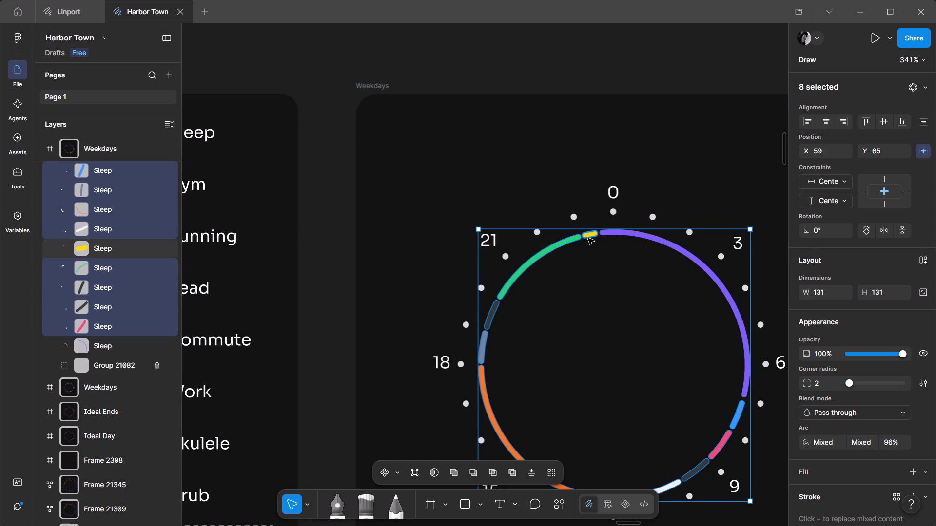
pyautogui.press('Delete')
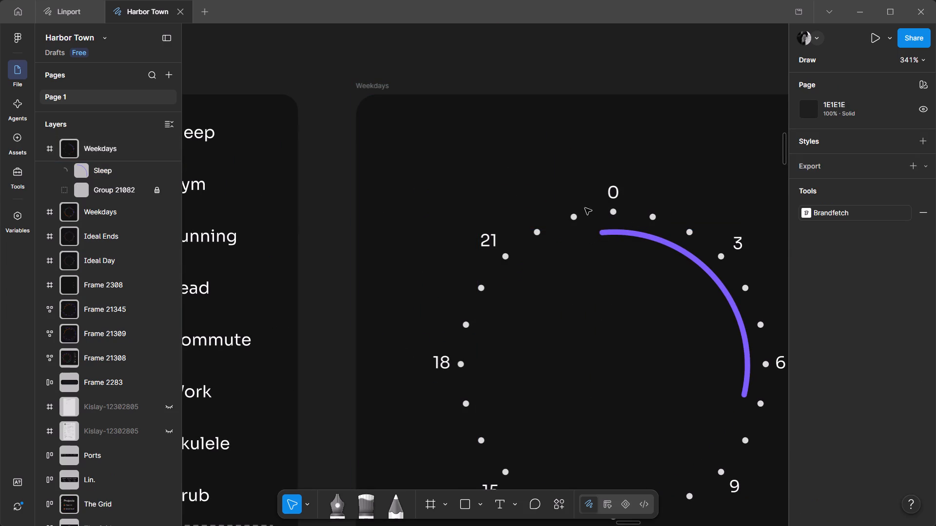
# Adjust the start of the purple Sleep arc in the duplicated Weekdays chart to about -97.1°.
pyautogui.keyDown('ctrl'); pyautogui.scroll(-5, 440, 157); pyautogui.keyUp('ctrl')
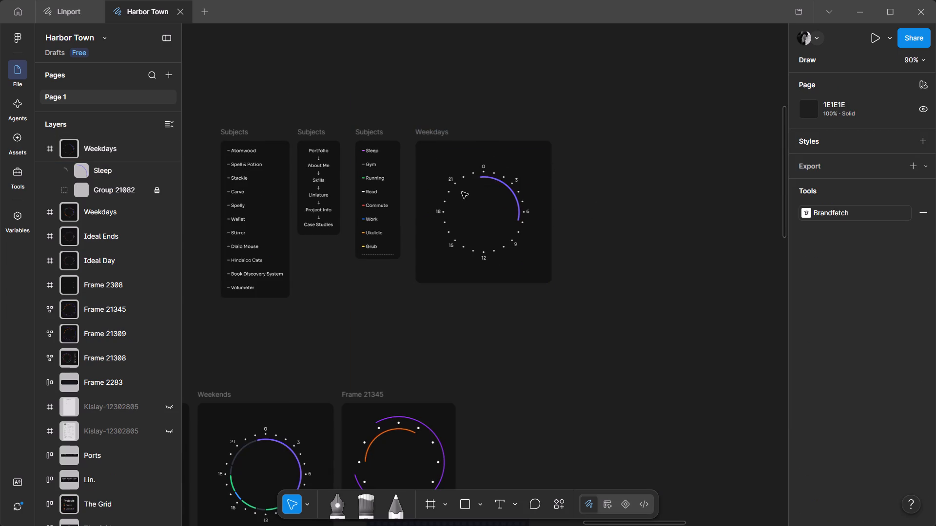
pyautogui.keyDown('ctrl'); pyautogui.scroll(5, 503, 183); pyautogui.keyUp('ctrl')
pyautogui.keyDown('ctrl'); pyautogui.click(432, 159); pyautogui.keyUp('ctrl')
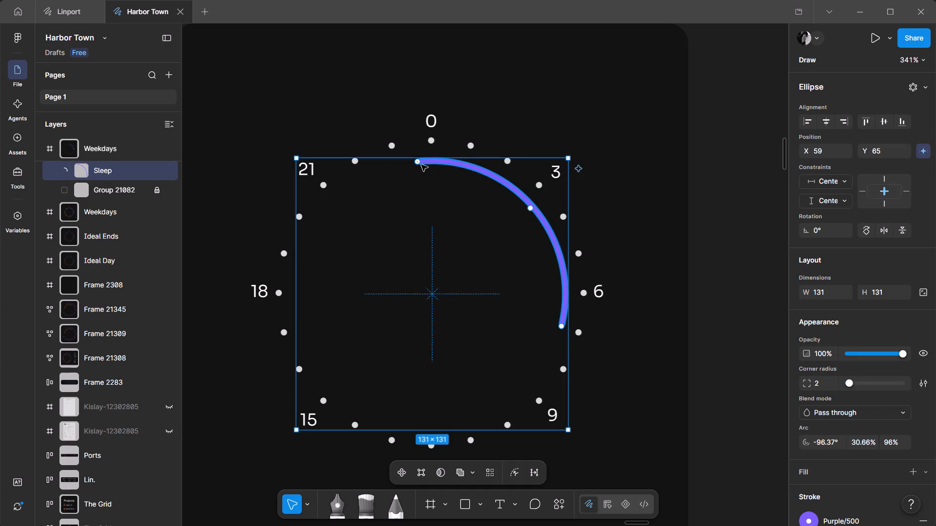
pyautogui.keyDown('ctrl'); pyautogui.scroll(3, 421, 165); pyautogui.keyUp('ctrl')
pyautogui.moveTo(414, 160); pyautogui.dragTo(438, 159)
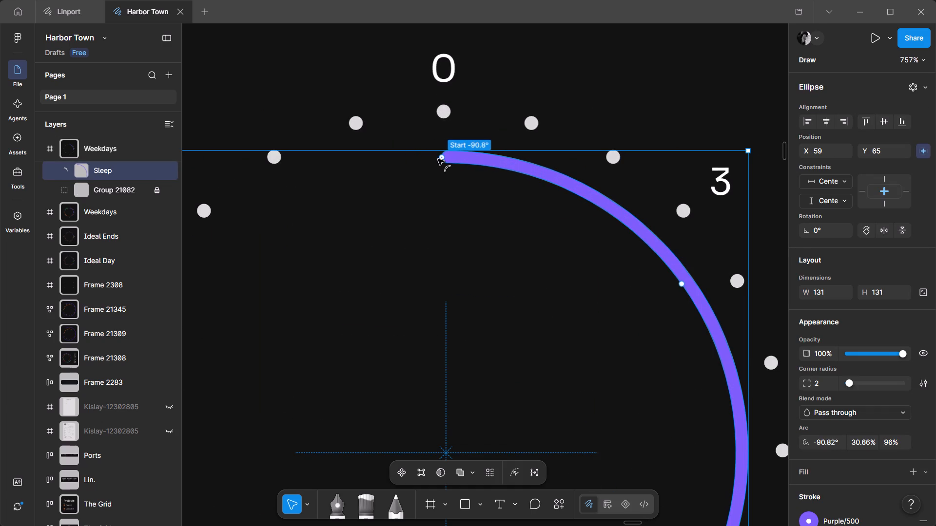
pyautogui.moveTo(438, 159); pyautogui.dragTo(409, 148)
# Duplicate the purple Sleep arc in the new Weekdays chart and shape the copy into a short arc starting at about 59.6° with a 4.35% sweep.
pyautogui.keyDown('ctrl'); pyautogui.scroll(-4, 409, 148); pyautogui.keyUp('ctrl')
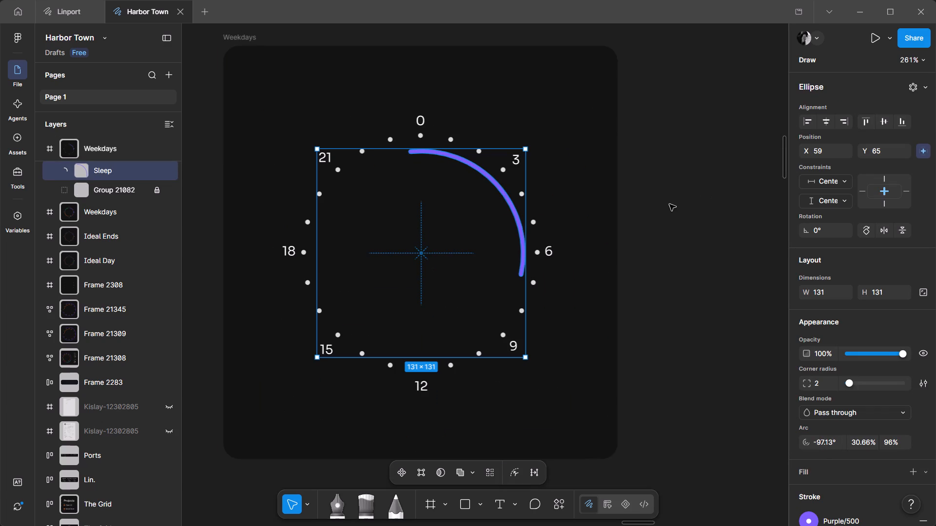
pyautogui.keyDown('ctrl'); pyautogui.scroll(-6, 670, 204); pyautogui.keyUp('ctrl')
pyautogui.keyDown('ctrl'); pyautogui.scroll(6, 560, 222); pyautogui.keyUp('ctrl')
pyautogui.keyDown('ctrl'); pyautogui.scroll(-1, 601, 213); pyautogui.keyUp('ctrl')
pyautogui.keyDown('ctrl'); pyautogui.moveTo(648, 216); pyautogui.dragTo(431, 272, button='middle'); pyautogui.keyUp('ctrl')
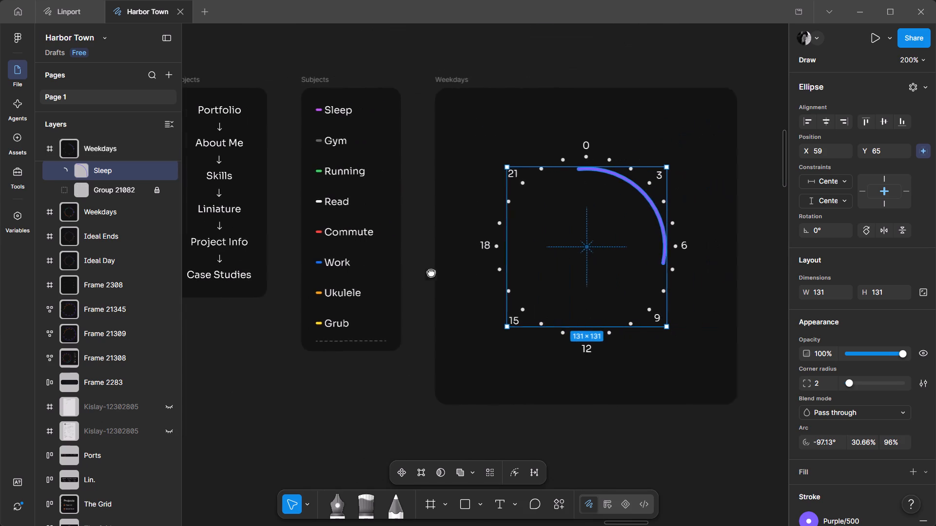
pyautogui.keyDown('ctrl'); pyautogui.moveTo(431, 272); pyautogui.dragTo(430, 272, button='middle'); pyautogui.keyUp('ctrl')
pyautogui.hotkey('ctrl', 'c')
pyautogui.hotkey('ctrl', 'v')
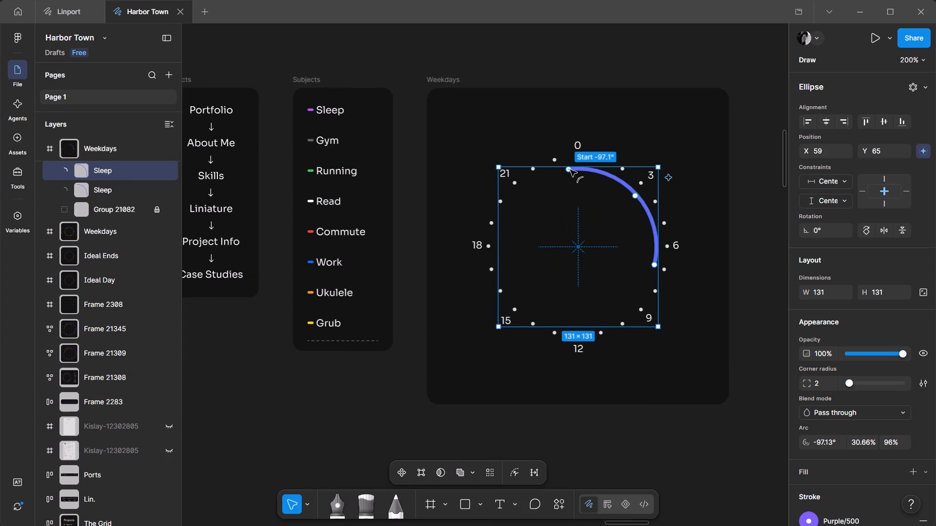
pyautogui.moveTo(570, 170); pyautogui.dragTo(655, 351)
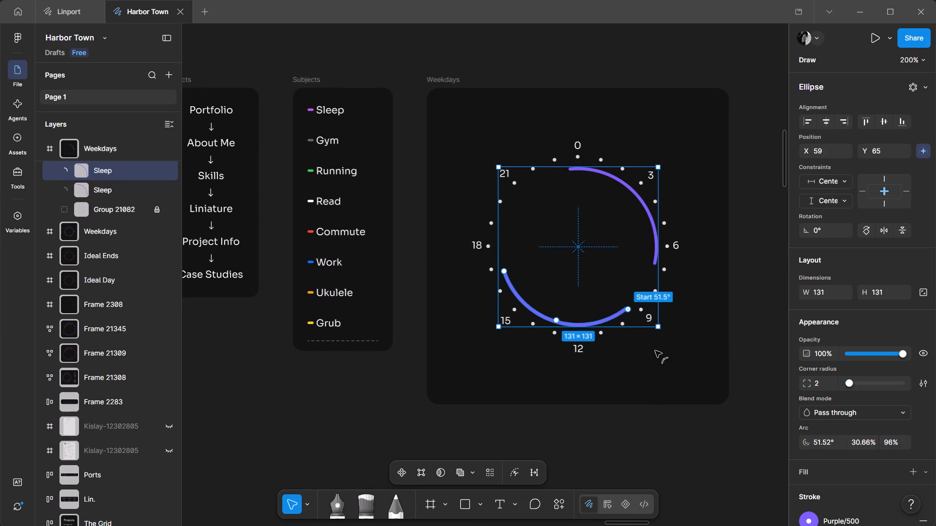
pyautogui.moveTo(655, 351); pyautogui.dragTo(643, 354)
pyautogui.keyDown('ctrl'); pyautogui.scroll(2, 632, 343); pyautogui.keyUp('ctrl')
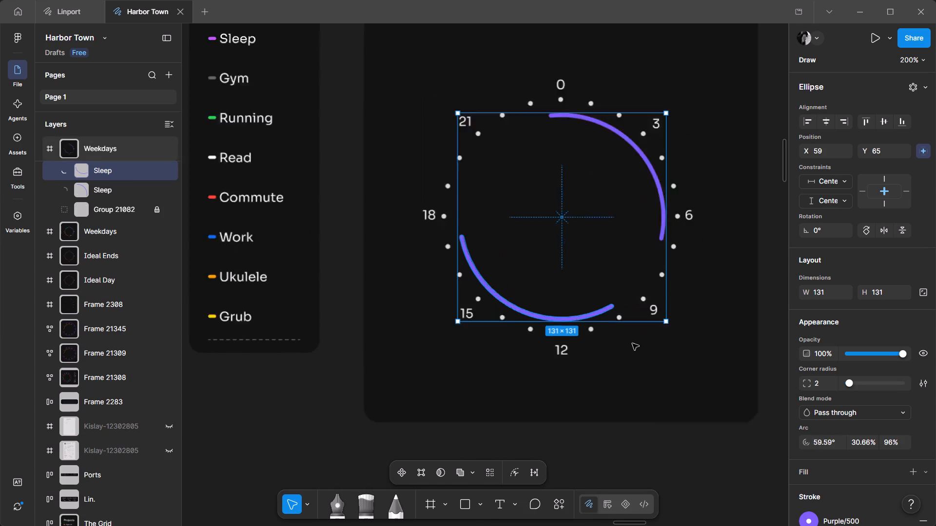
pyautogui.keyDown('ctrl'); pyautogui.scroll(2, 632, 343); pyautogui.keyUp('ctrl')
pyautogui.moveTo(252, 101); pyautogui.dragTo(289, 228)
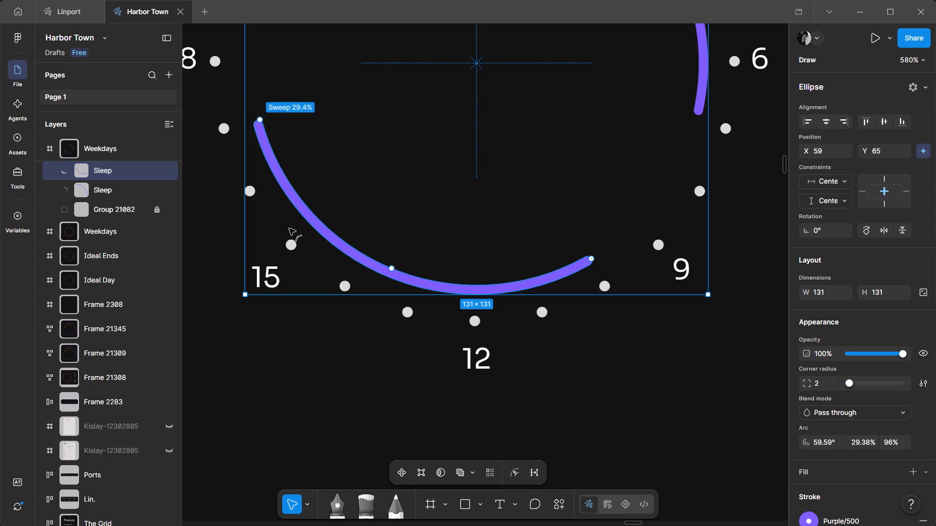
pyautogui.moveTo(289, 228); pyautogui.dragTo(552, 351)
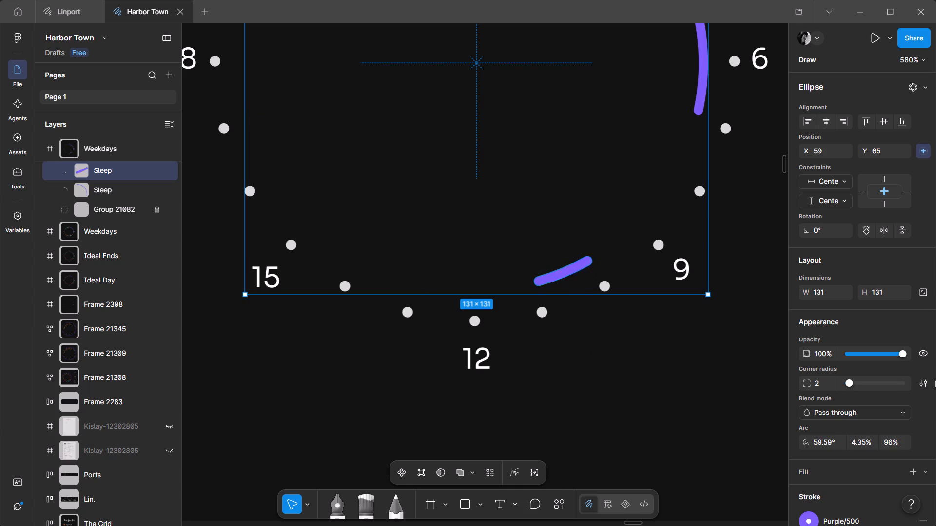
# Recolour the short arc's stroke to the Heaf Wireframe library red that matches the Commute marker.
pyautogui.scroll(-2, 887, 401)
pyautogui.click(847, 337)
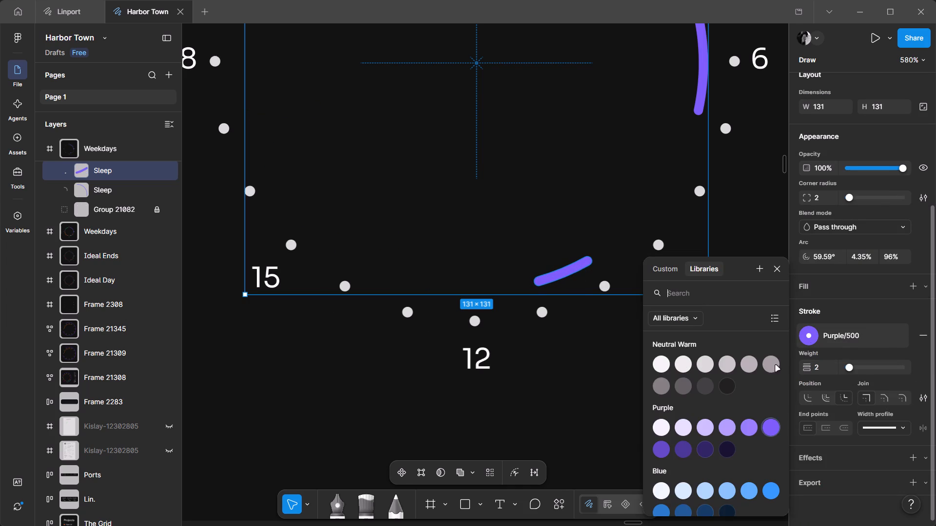
pyautogui.keyDown('ctrl'); pyautogui.scroll(-1, 507, 357); pyautogui.keyUp('ctrl')
pyautogui.keyDown('ctrl'); pyautogui.scroll(-6, 571, 300); pyautogui.keyUp('ctrl')
pyautogui.keyDown('ctrl'); pyautogui.scroll(1, 400, 267); pyautogui.keyUp('ctrl')
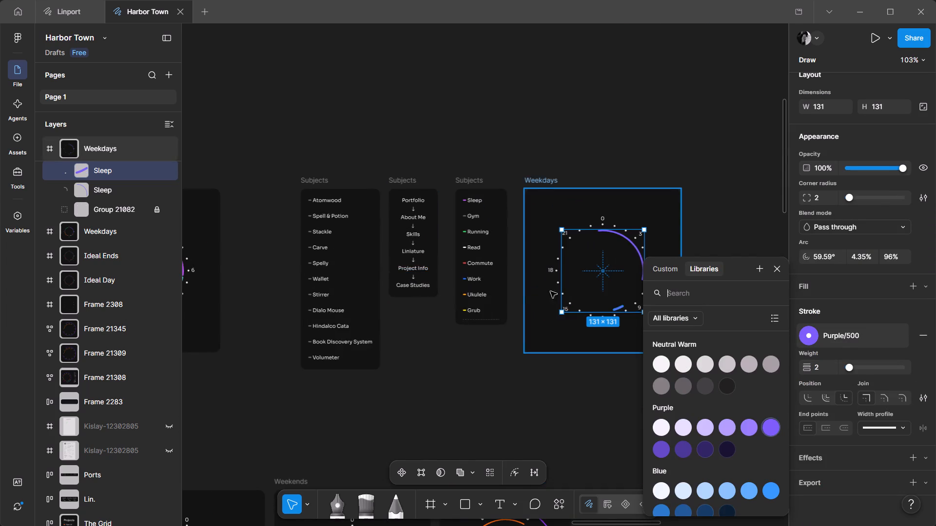
pyautogui.keyDown('ctrl'); pyautogui.scroll(1, 482, 274); pyautogui.keyUp('ctrl')
pyautogui.keyDown('ctrl'); pyautogui.scroll(5, 542, 301); pyautogui.keyUp('ctrl')
pyautogui.scroll(-5, 739, 372)
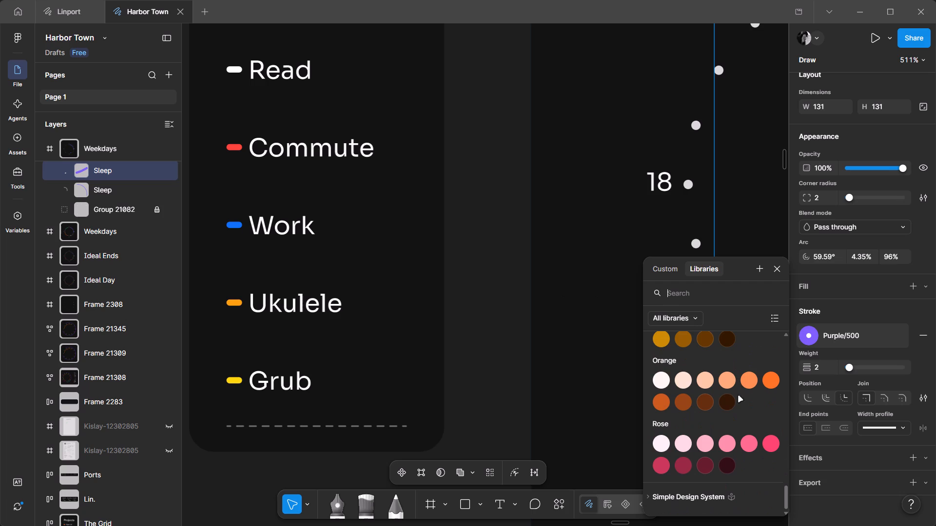
pyautogui.scroll(2, 764, 445)
pyautogui.scroll(-2, 756, 435)
pyautogui.scroll(7, 700, 409)
pyautogui.scroll(-1, 700, 408)
pyautogui.scroll(2, 702, 406)
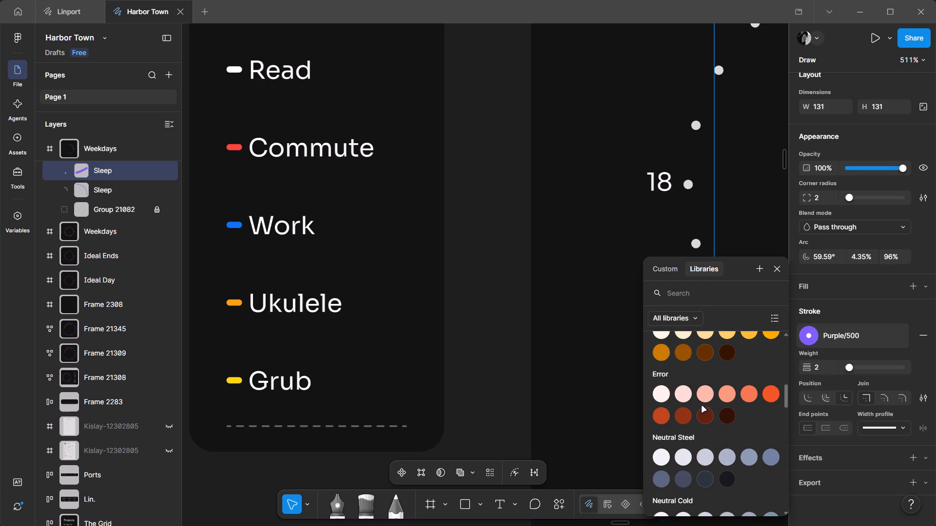
pyautogui.scroll(2, 702, 406)
pyautogui.scroll(-12, 702, 406)
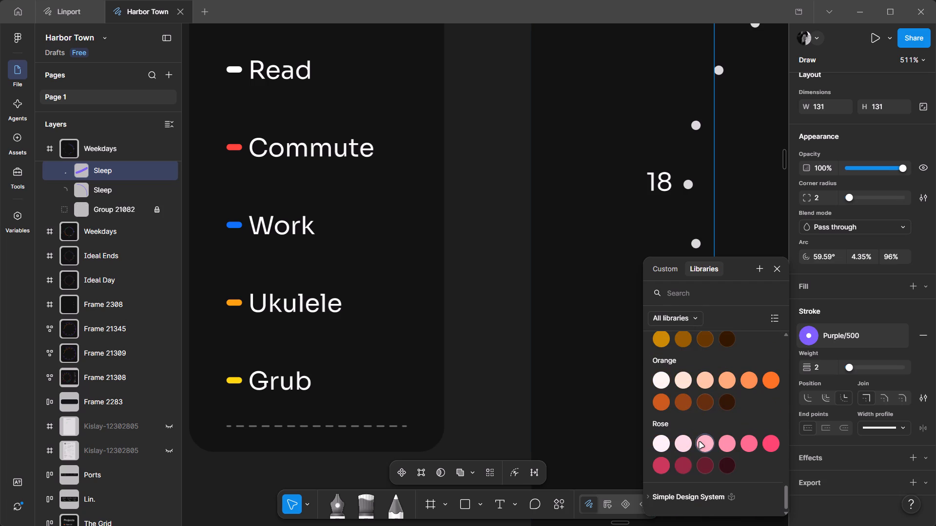
pyautogui.scroll(2, 700, 442)
pyautogui.scroll(-3, 700, 441)
pyautogui.scroll(-1, 678, 376)
pyautogui.scroll(17, 678, 376)
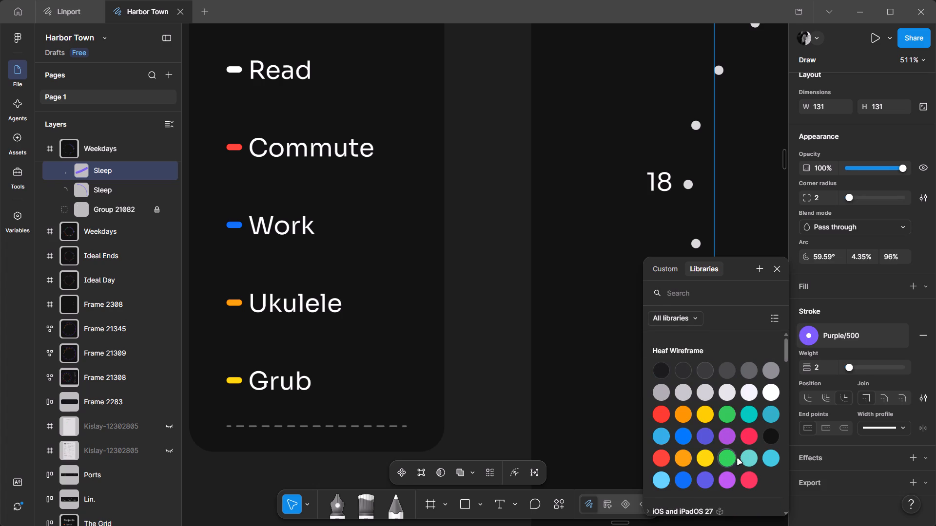
pyautogui.click(663, 454)
pyautogui.keyDown('ctrl'); pyautogui.click(500, 256); pyautogui.keyUp('ctrl')
# Duplicate the long purple Sleep arc again and shape the copy into a short arc starting at about 29° with a 4.43% sweep.
pyautogui.keyDown('ctrl'); pyautogui.scroll(-3, 500, 256); pyautogui.keyUp('ctrl')
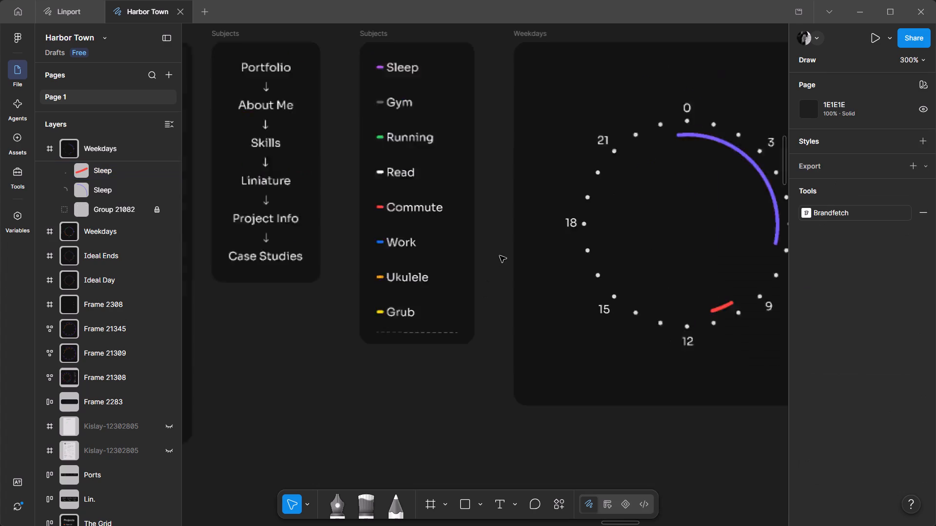
pyautogui.keyDown('ctrl'); pyautogui.scroll(-2, 500, 256); pyautogui.keyUp('ctrl')
pyautogui.keyDown('ctrl'); pyautogui.scroll(5, 652, 280); pyautogui.keyUp('ctrl')
pyautogui.keyDown('ctrl'); pyautogui.scroll(-3, 544, 318); pyautogui.keyUp('ctrl')
pyautogui.click(721, 284)
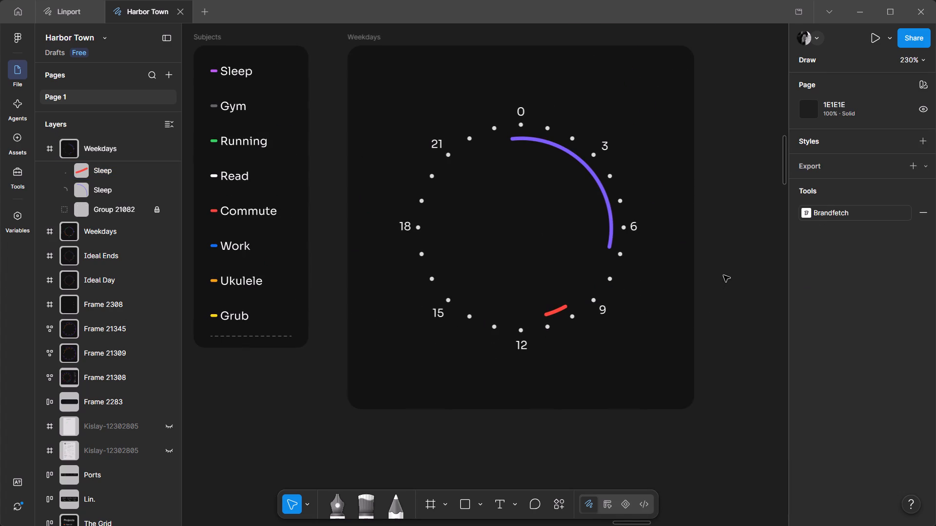
pyautogui.keyDown('ctrl'); pyautogui.scroll(-1, 715, 269); pyautogui.keyUp('ctrl')
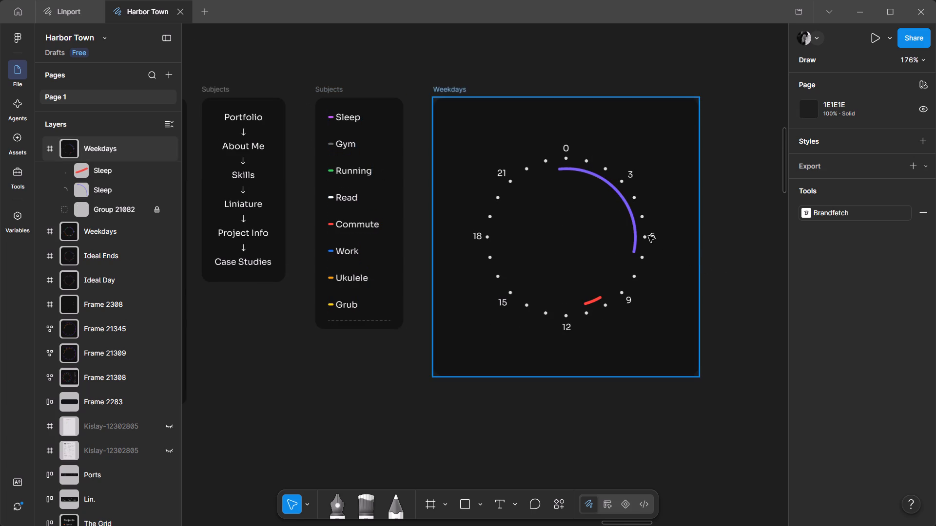
pyautogui.keyDown('ctrl'); pyautogui.click(623, 200); pyautogui.keyUp('ctrl')
pyautogui.hotkey('ctrl', 'c')
pyautogui.keyDown('ctrl'); pyautogui.click(623, 200); pyautogui.keyUp('ctrl')
pyautogui.hotkey('ctrl', 'v')
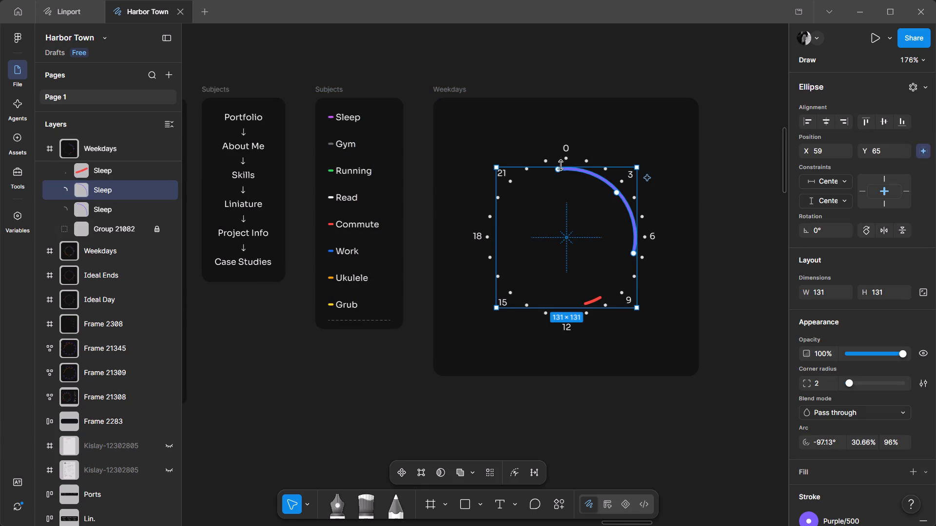
pyautogui.moveTo(559, 169); pyautogui.dragTo(637, 269)
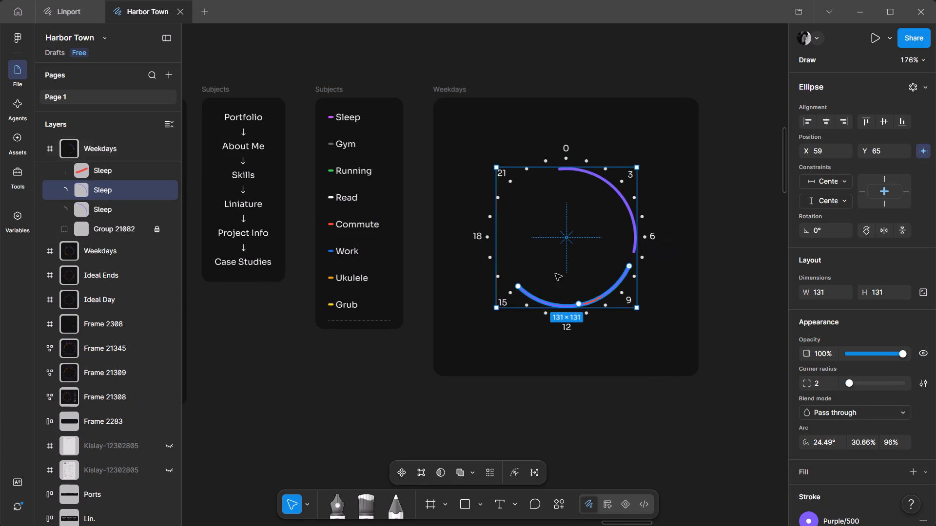
pyautogui.moveTo(519, 286); pyautogui.dragTo(635, 295)
pyautogui.keyDown('ctrl'); pyautogui.scroll(6, 630, 282); pyautogui.keyUp('ctrl')
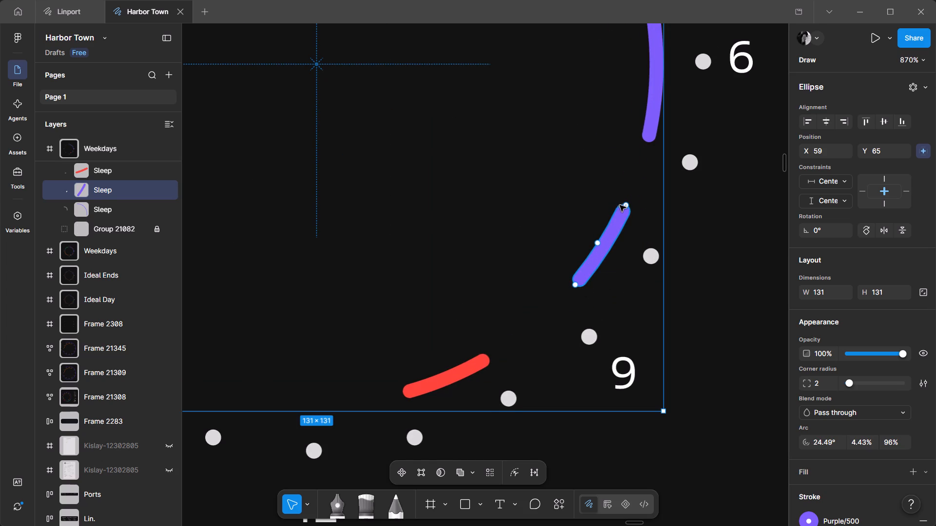
pyautogui.moveTo(625, 207); pyautogui.dragTo(632, 244)
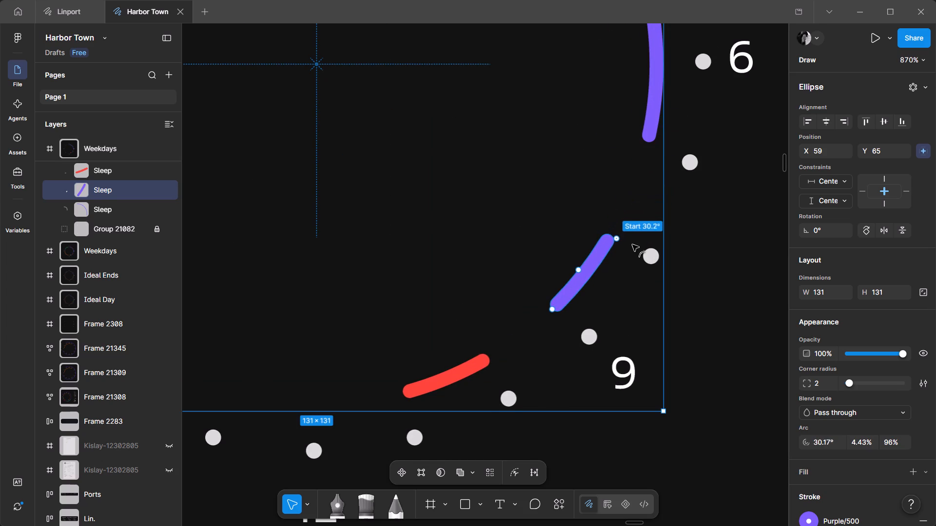
pyautogui.moveTo(632, 244); pyautogui.dragTo(633, 242)
pyautogui.keyDown('ctrl'); pyautogui.scroll(-7, 639, 236); pyautogui.keyUp('ctrl')
pyautogui.click(738, 228)
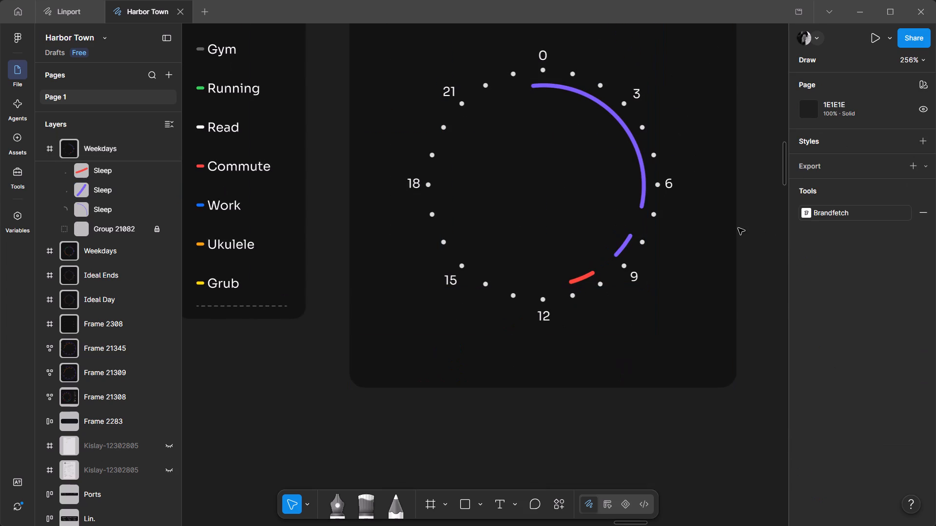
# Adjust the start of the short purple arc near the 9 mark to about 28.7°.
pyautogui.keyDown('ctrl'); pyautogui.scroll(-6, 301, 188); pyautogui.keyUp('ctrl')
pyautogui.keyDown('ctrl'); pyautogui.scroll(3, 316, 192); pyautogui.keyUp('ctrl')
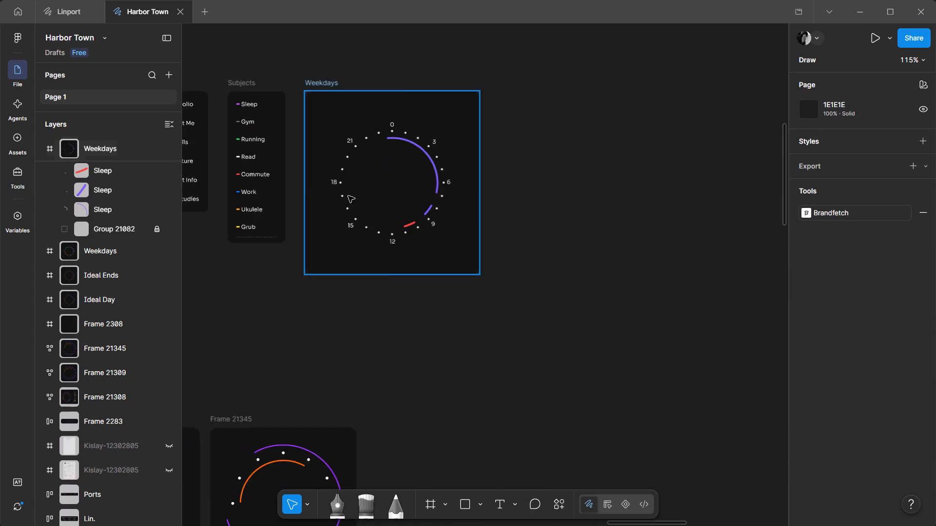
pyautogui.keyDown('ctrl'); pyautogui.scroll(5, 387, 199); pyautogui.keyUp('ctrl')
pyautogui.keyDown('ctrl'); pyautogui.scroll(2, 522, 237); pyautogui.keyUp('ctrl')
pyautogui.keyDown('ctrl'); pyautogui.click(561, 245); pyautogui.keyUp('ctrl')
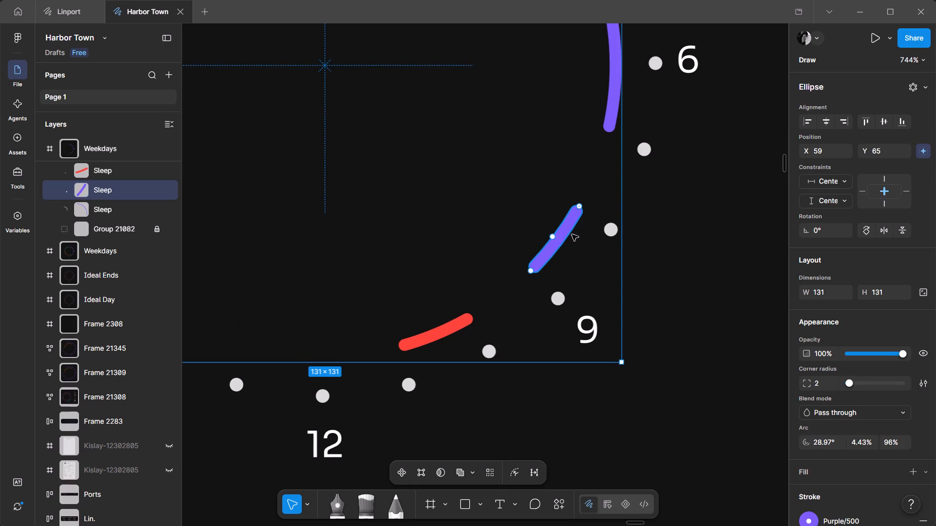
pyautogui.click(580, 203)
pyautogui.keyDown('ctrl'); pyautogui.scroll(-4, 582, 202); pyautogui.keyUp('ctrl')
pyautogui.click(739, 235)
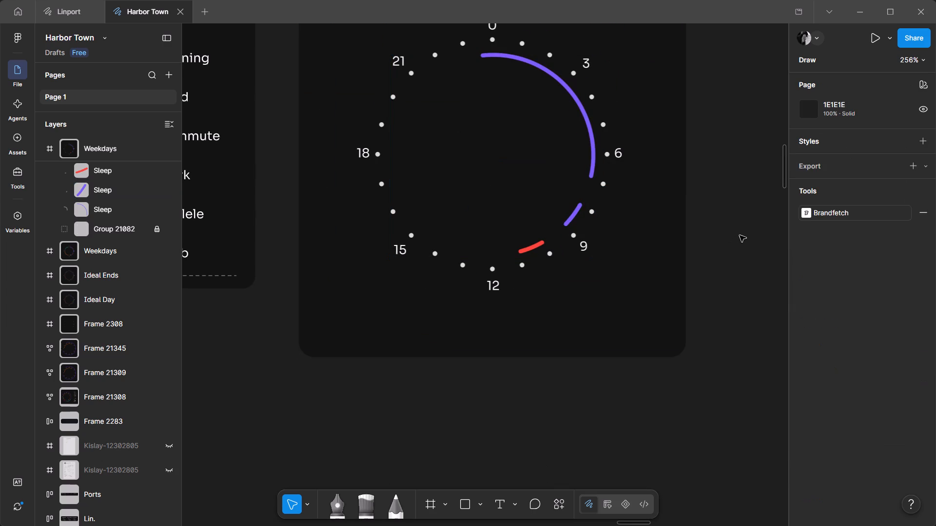
# Shift the short purple arc closer to the long Sleep arc so that it starts between the 7 and 8 hour dots.
pyautogui.keyDown('ctrl'); pyautogui.scroll(3, 609, 213); pyautogui.keyUp('ctrl')
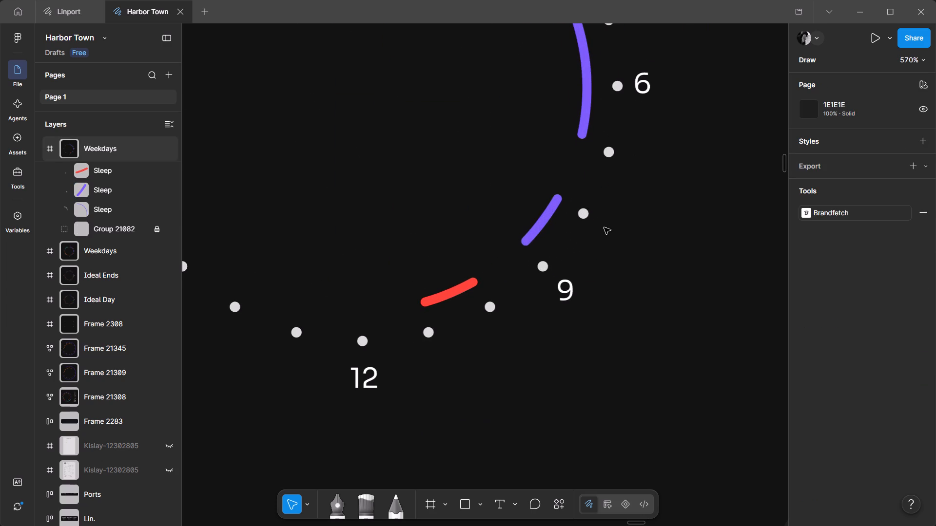
pyautogui.keyDown('ctrl'); pyautogui.scroll(-4, 604, 227); pyautogui.keyUp('ctrl')
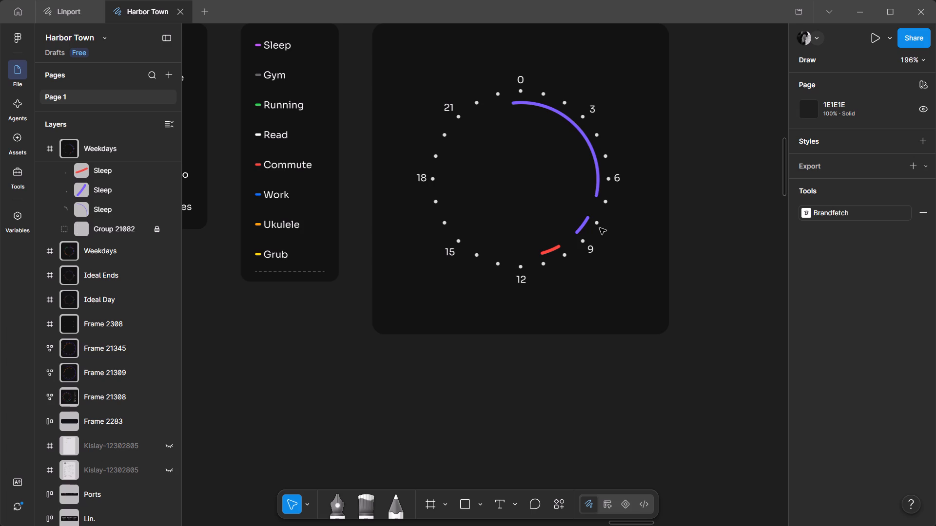
pyautogui.keyDown('ctrl'); pyautogui.scroll(3, 589, 215); pyautogui.keyUp('ctrl')
pyautogui.keyDown('ctrl'); pyautogui.click(588, 225); pyautogui.keyUp('ctrl')
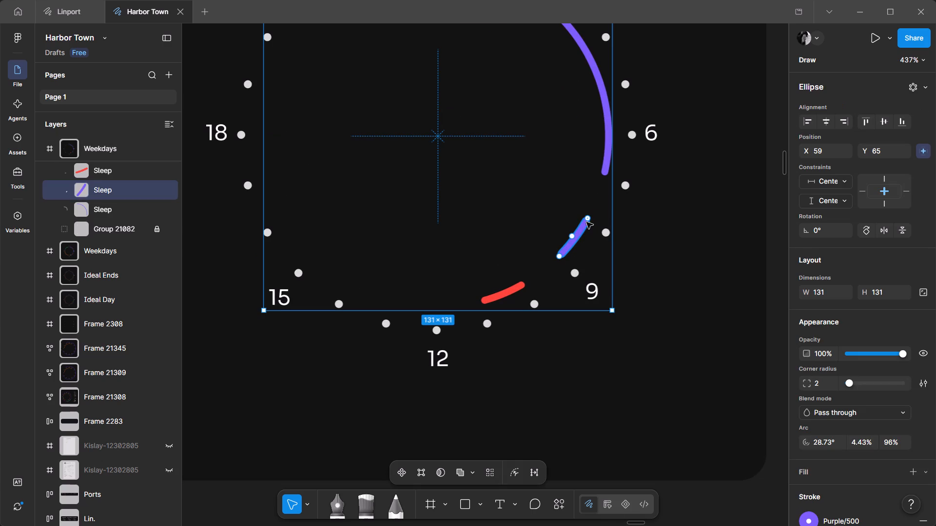
pyautogui.moveTo(587, 217); pyautogui.dragTo(611, 204)
pyautogui.keyDown('ctrl'); pyautogui.scroll(-3, 536, 199); pyautogui.keyUp('ctrl')
pyautogui.click(727, 200)
# Adjust the start of the long purple Sleep arc to about -92.3°, close to the 0 mark.
pyautogui.keyDown('ctrl'); pyautogui.scroll(6, 548, 196); pyautogui.keyUp('ctrl')
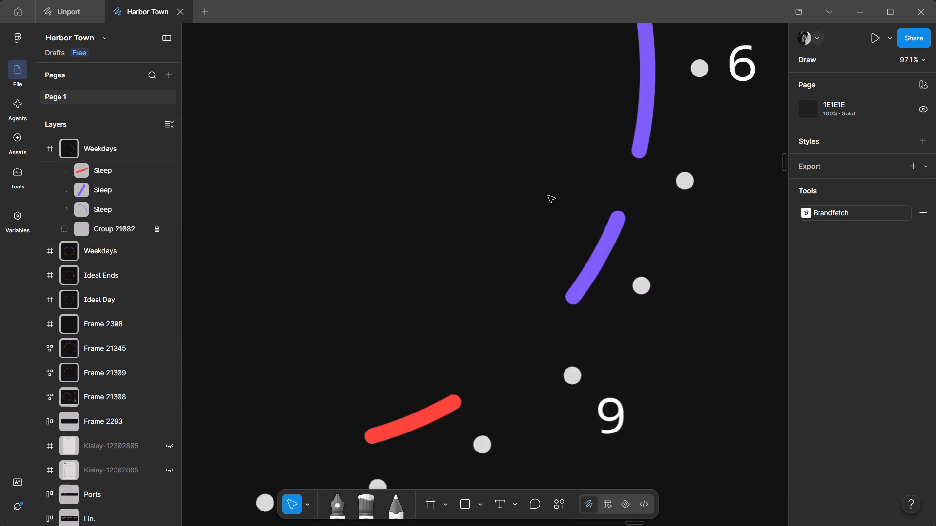
pyautogui.keyDown('ctrl'); pyautogui.scroll(-5, 548, 196); pyautogui.keyUp('ctrl')
pyautogui.keyDown('ctrl'); pyautogui.click(575, 169); pyautogui.keyUp('ctrl')
pyautogui.keyDown('ctrl'); pyautogui.scroll(4, 575, 188); pyautogui.keyUp('ctrl')
pyautogui.keyDown('ctrl'); pyautogui.scroll(-4, 575, 188); pyautogui.keyUp('ctrl')
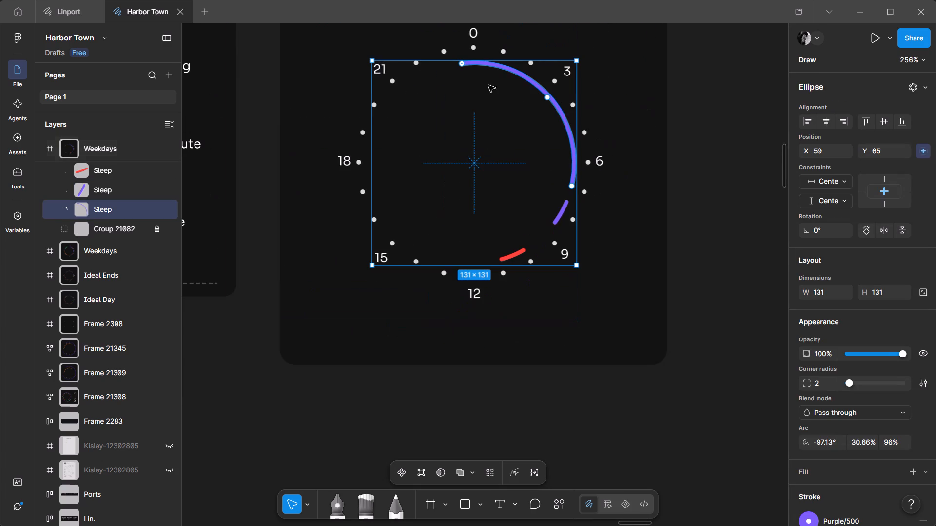
pyautogui.moveTo(462, 66); pyautogui.dragTo(469, 66)
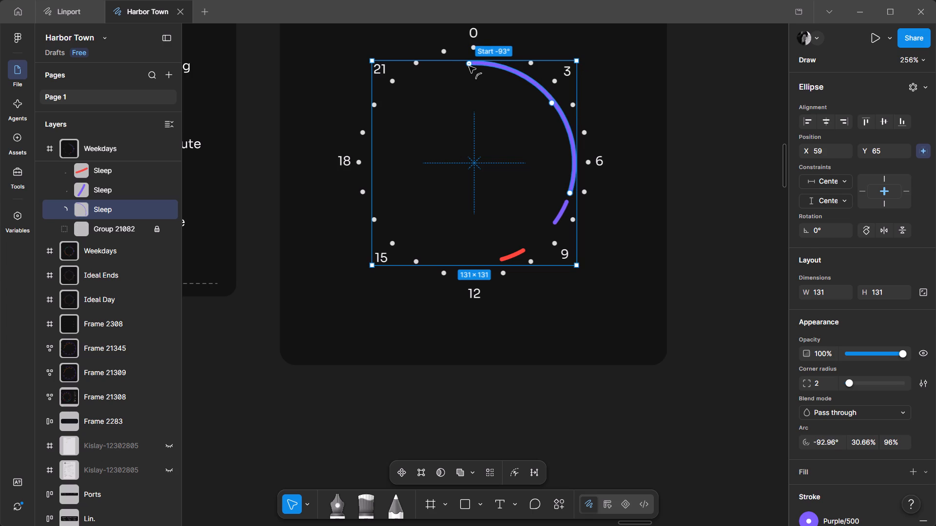
pyautogui.moveTo(469, 66); pyautogui.dragTo(471, 66)
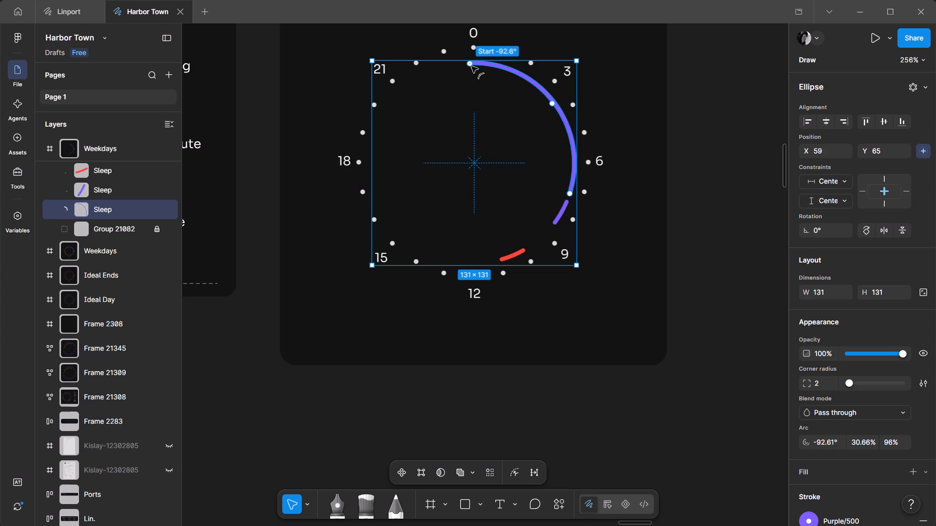
pyautogui.moveTo(471, 66); pyautogui.dragTo(470, 66)
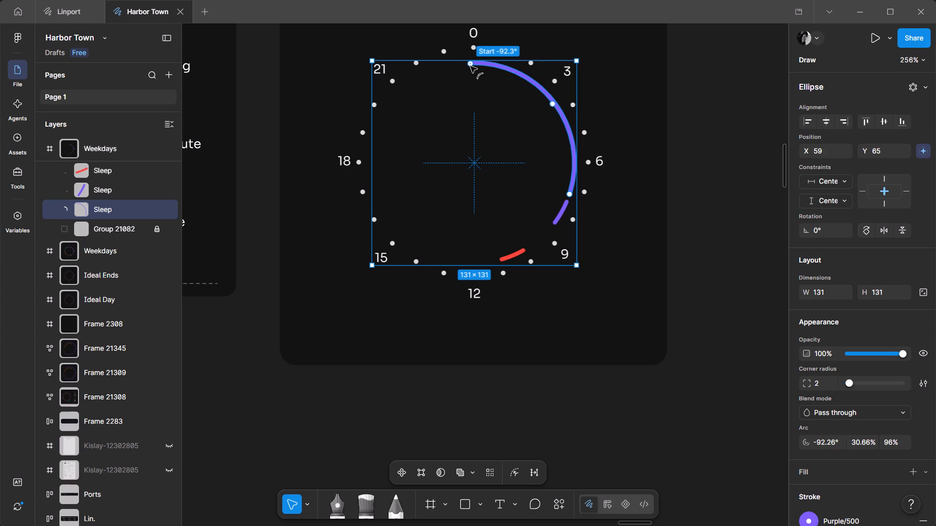
# Set the long purple Sleep arc to start at -90°, level with the 0 mark, and extend its sweep to 33.33%.
pyautogui.moveTo(470, 66); pyautogui.dragTo(469, 66)
pyautogui.click(669, 178)
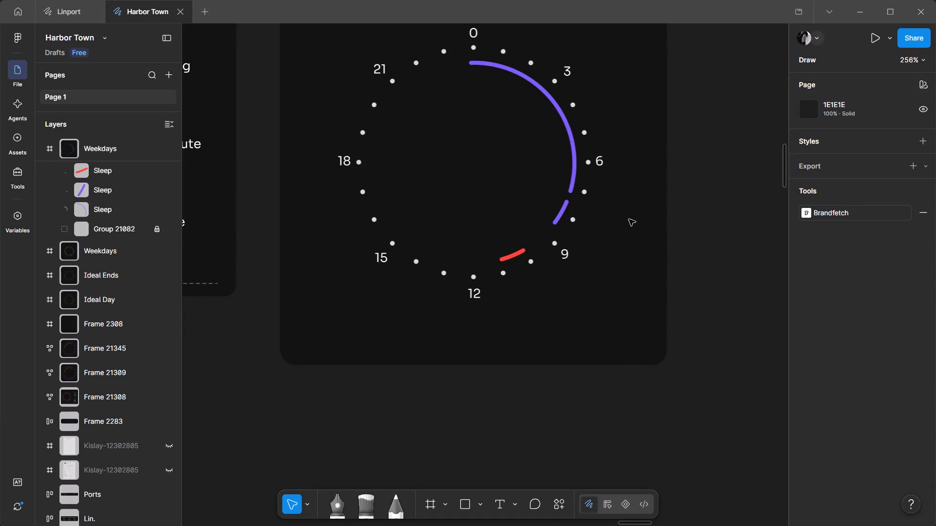
pyautogui.click(471, 64)
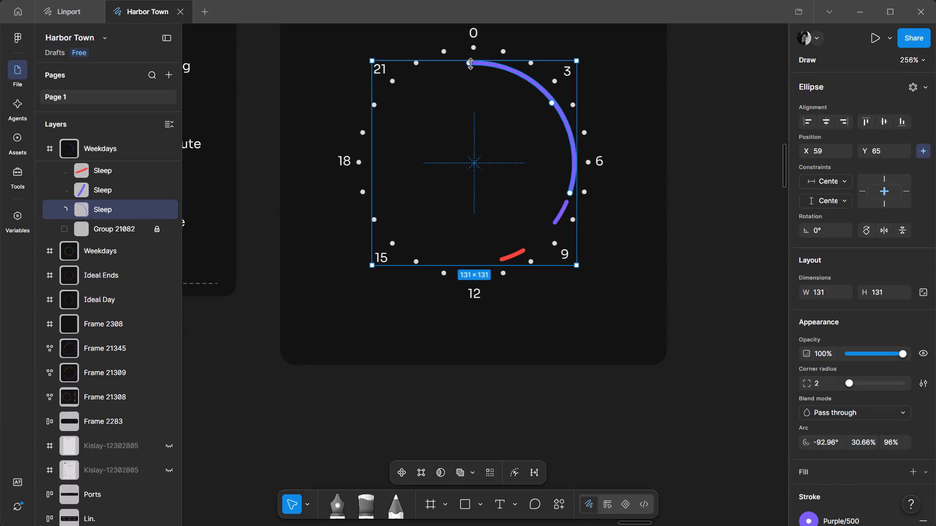
pyautogui.moveTo(468, 64); pyautogui.dragTo(472, 64)
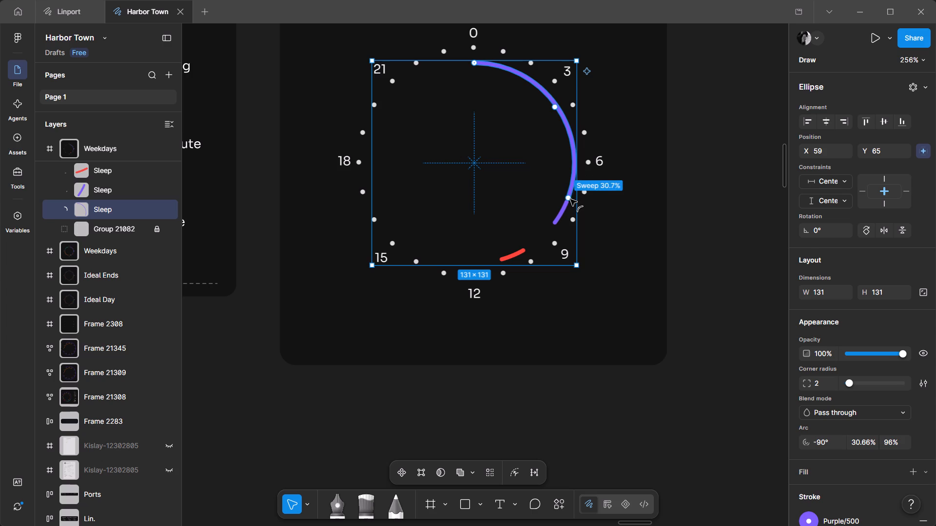
pyautogui.moveTo(570, 199); pyautogui.dragTo(602, 238)
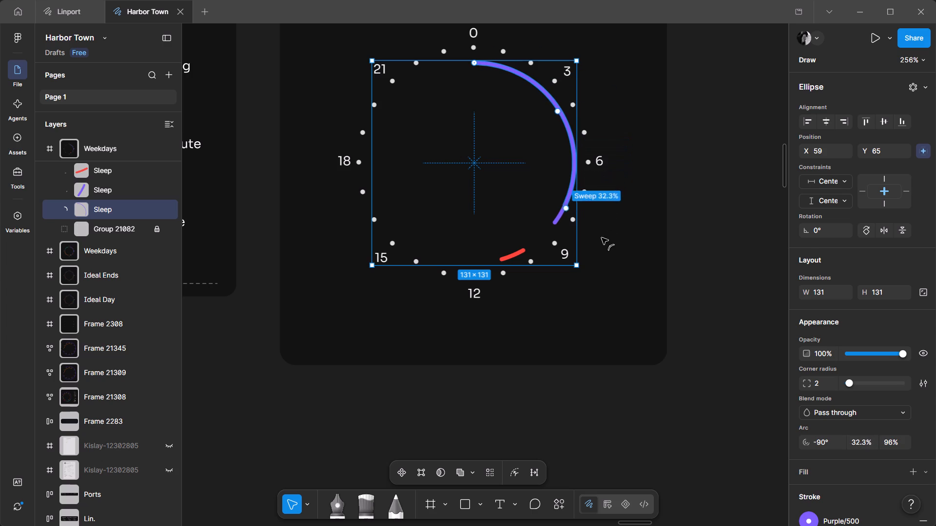
pyautogui.moveTo(602, 238); pyautogui.dragTo(603, 237)
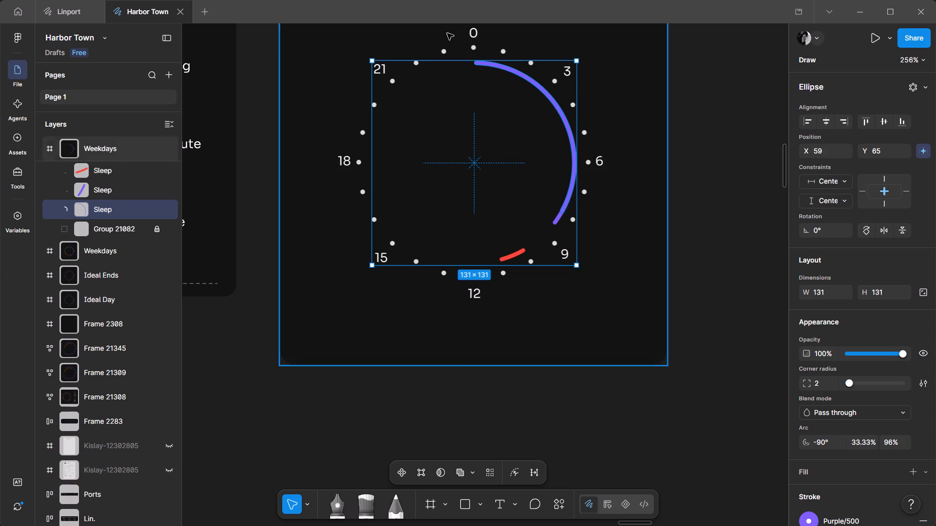
# Move the start of the long purple Sleep arc back past the 0 mark to about -106.2°.
pyautogui.keyDown('ctrl'); pyautogui.scroll(2, 482, 50); pyautogui.keyUp('ctrl')
pyautogui.moveTo(467, 70); pyautogui.dragTo(422, 70)
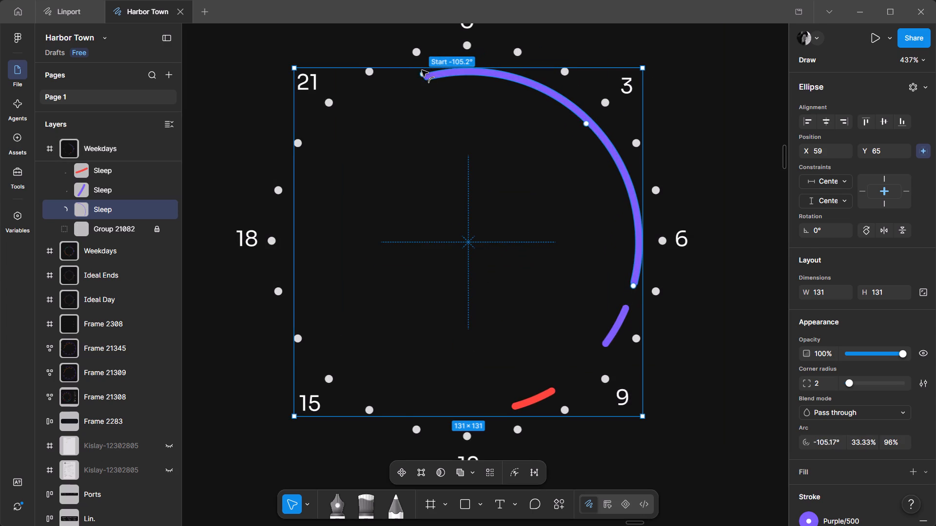
pyautogui.moveTo(422, 70); pyautogui.dragTo(439, 70)
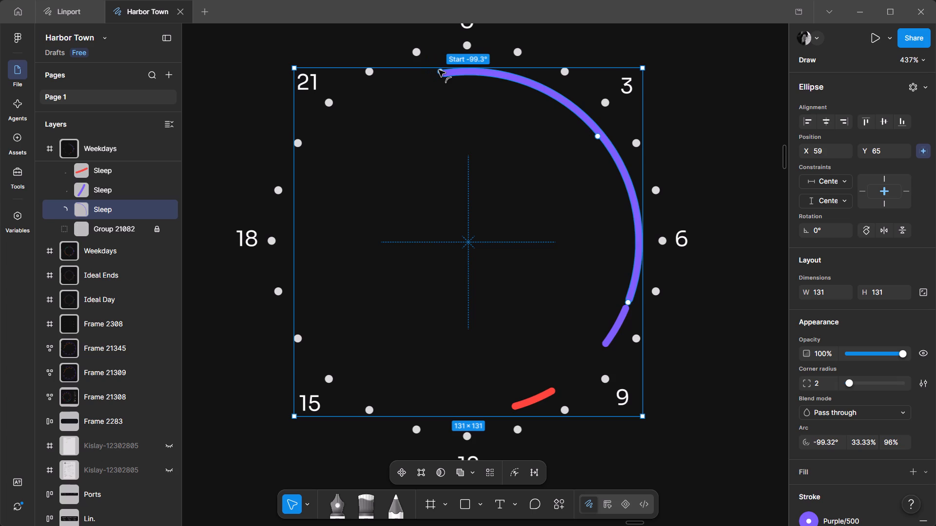
pyautogui.moveTo(439, 70); pyautogui.dragTo(419, 71)
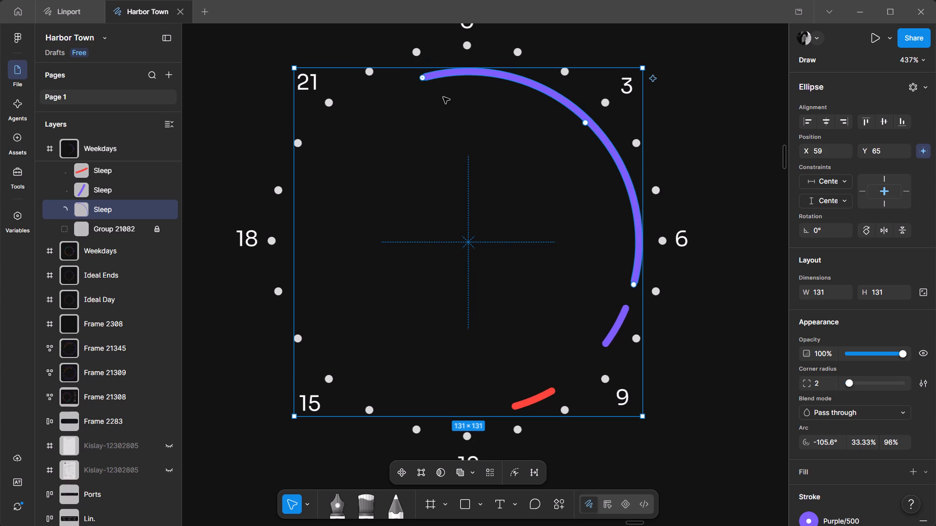
pyautogui.click(421, 78)
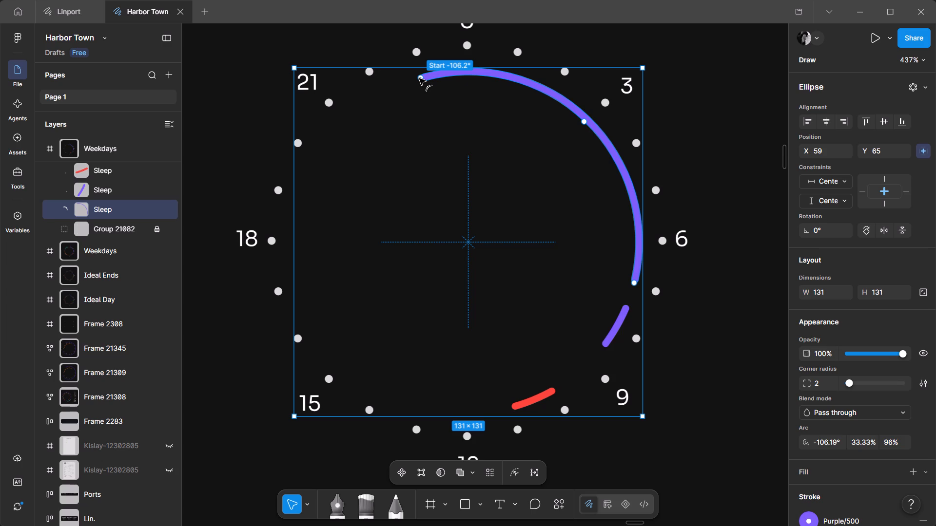
pyautogui.keyDown('ctrl'); pyautogui.scroll(-1, 479, 79); pyautogui.keyUp('ctrl')
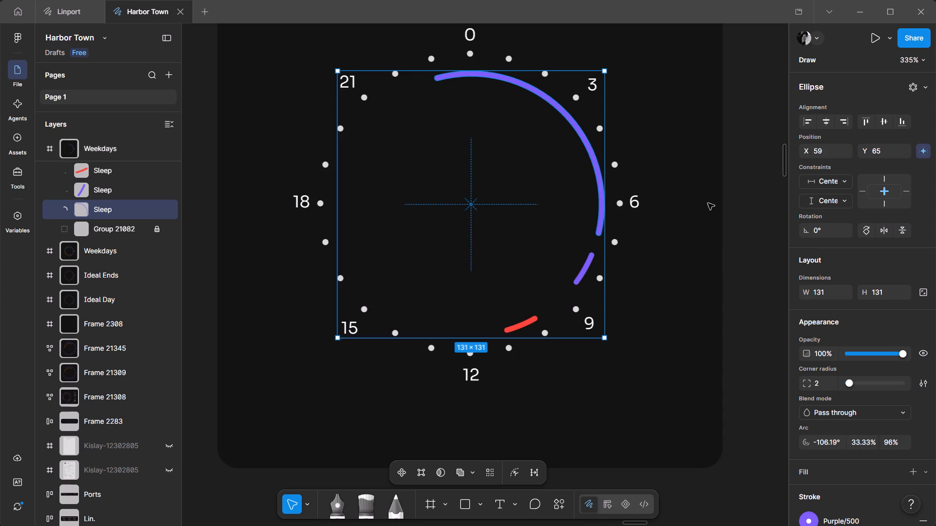
pyautogui.click(709, 203)
pyautogui.keyDown('ctrl'); pyautogui.scroll(-4, 709, 203); pyautogui.keyUp('ctrl')
# Adjust the short purple arc near the 8 hour dot to start at about 23.5° with a 3.91% sweep.
pyautogui.keyDown('ctrl'); pyautogui.scroll(5, 691, 216); pyautogui.keyUp('ctrl')
pyautogui.keyDown('ctrl'); pyautogui.scroll(3, 627, 244); pyautogui.keyUp('ctrl')
pyautogui.click(576, 243)
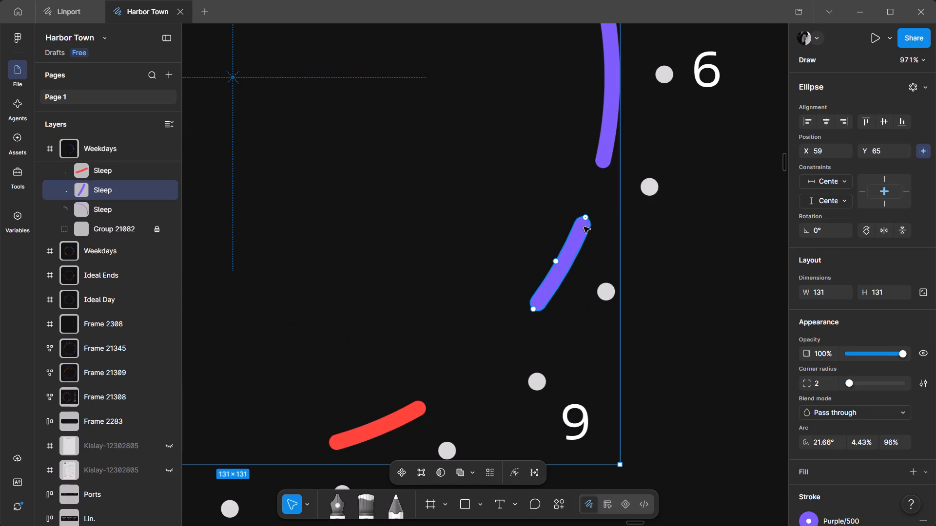
pyautogui.moveTo(585, 215); pyautogui.dragTo(588, 209)
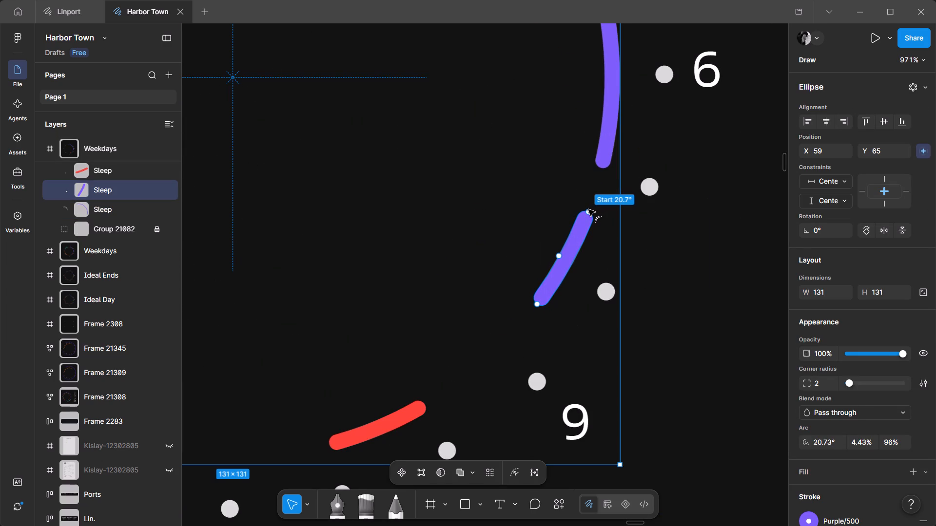
pyautogui.moveTo(588, 209); pyautogui.dragTo(588, 210)
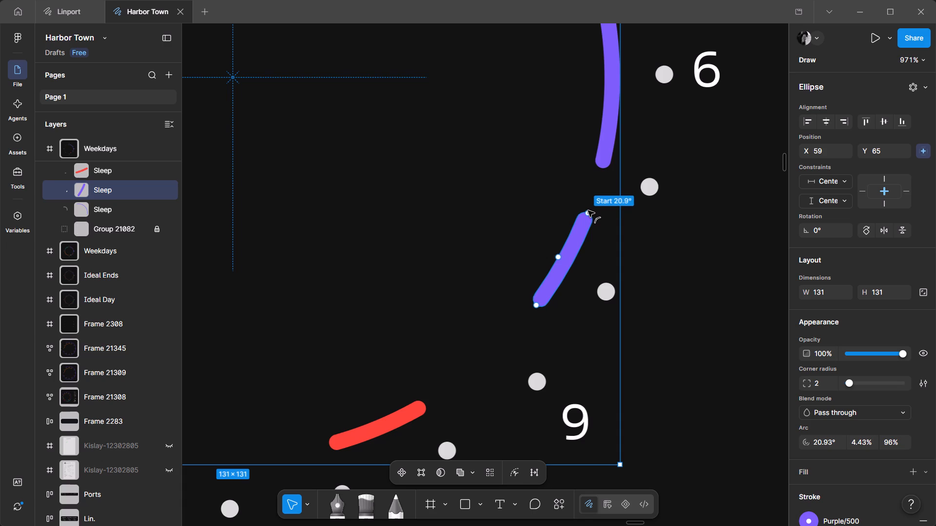
pyautogui.moveTo(588, 210); pyautogui.dragTo(585, 228)
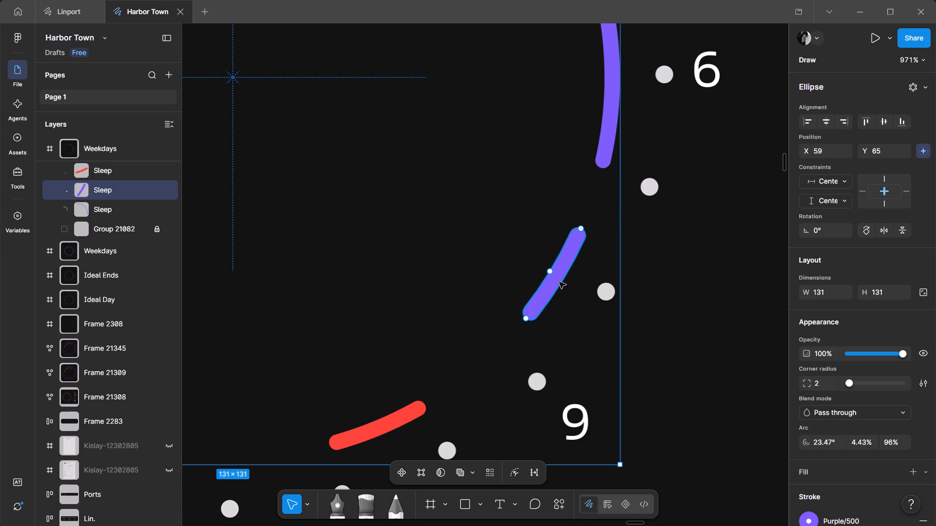
pyautogui.moveTo(528, 317); pyautogui.dragTo(534, 306)
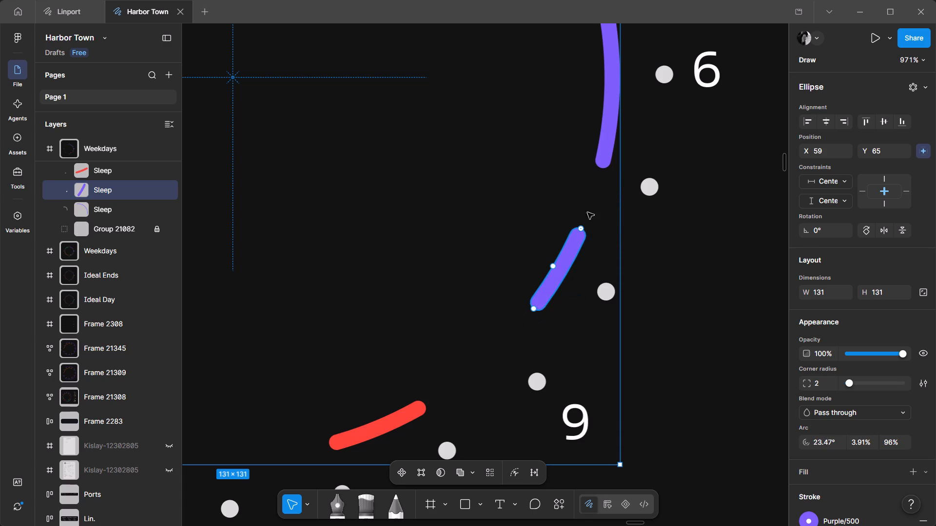
# Duplicate the short purple arc and shape the copy to fill the gap before it, starting at about 15.2° with a 2.14% sweep.
pyautogui.hotkey('ctrl', 'c')
pyautogui.hotkey('ctrl', 'v')
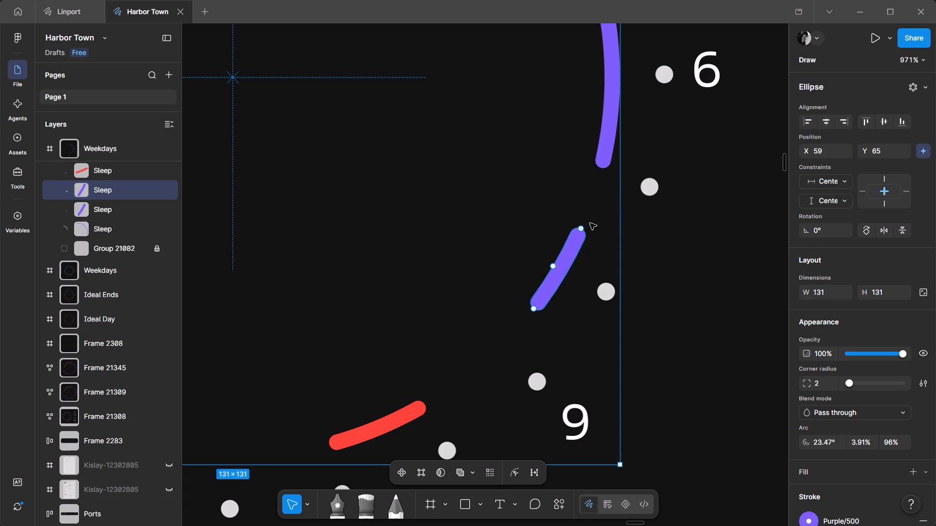
pyautogui.moveTo(584, 227); pyautogui.dragTo(594, 173)
pyautogui.moveTo(564, 262); pyautogui.dragTo(589, 229)
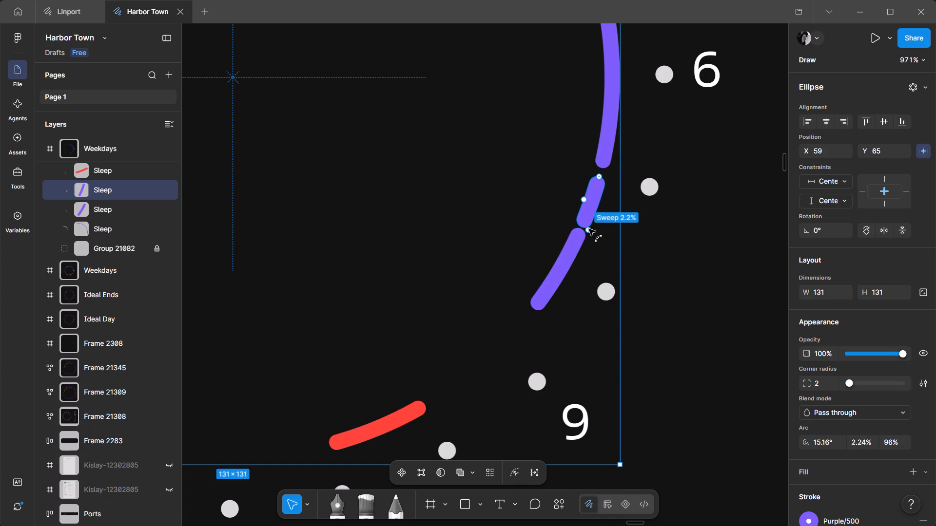
pyautogui.moveTo(589, 229); pyautogui.dragTo(590, 227)
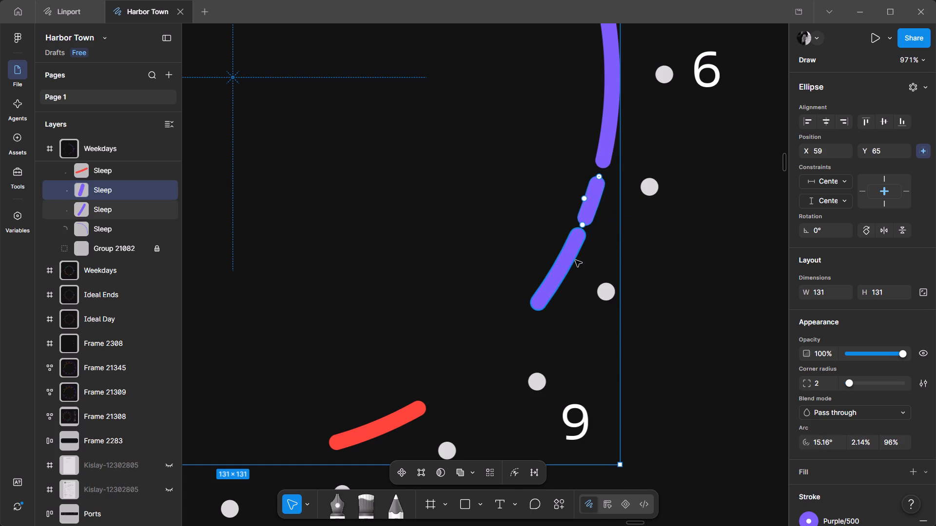
# Fine-tune the new smallest purple arc between its neighbours to start at about 14.5° with a 2.26% sweep.
pyautogui.click(575, 260)
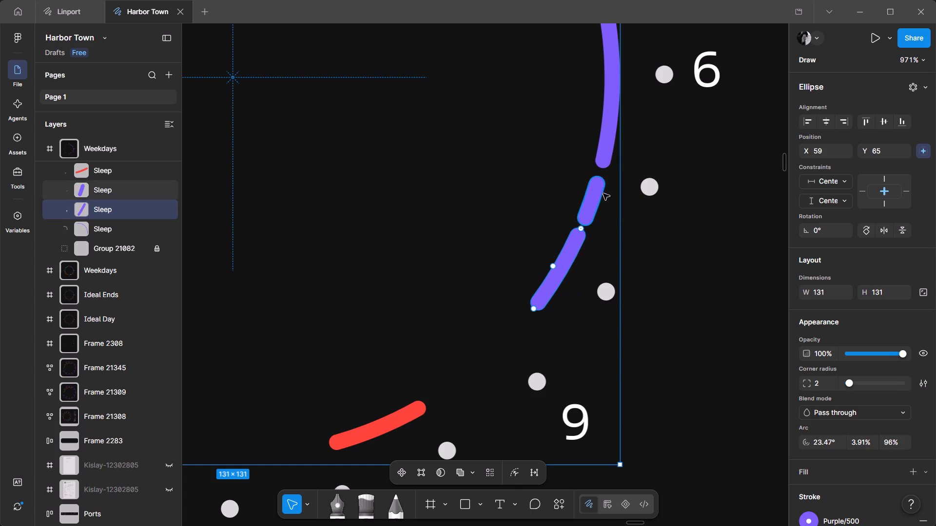
pyautogui.click(600, 176)
pyautogui.click(593, 190)
pyautogui.moveTo(597, 178); pyautogui.dragTo(599, 171)
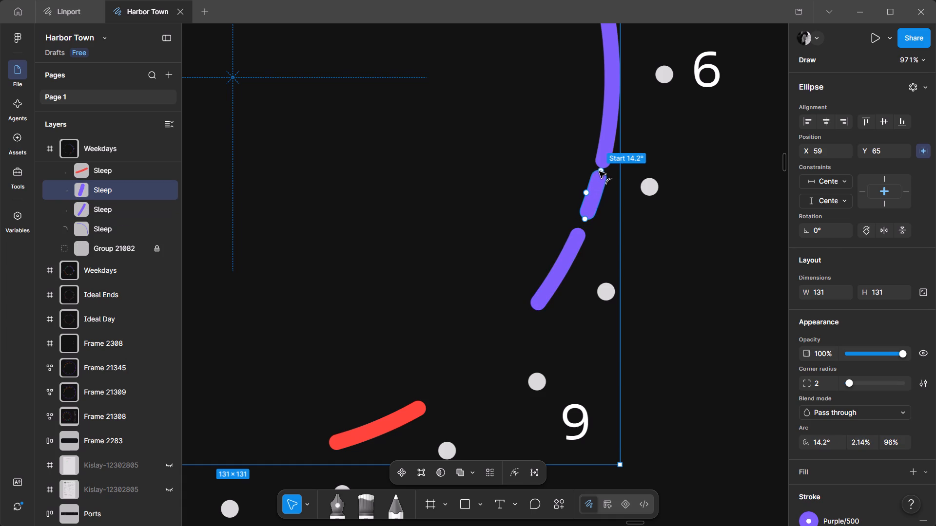
pyautogui.moveTo(599, 171); pyautogui.dragTo(599, 173)
pyautogui.moveTo(585, 220); pyautogui.dragTo(585, 221)
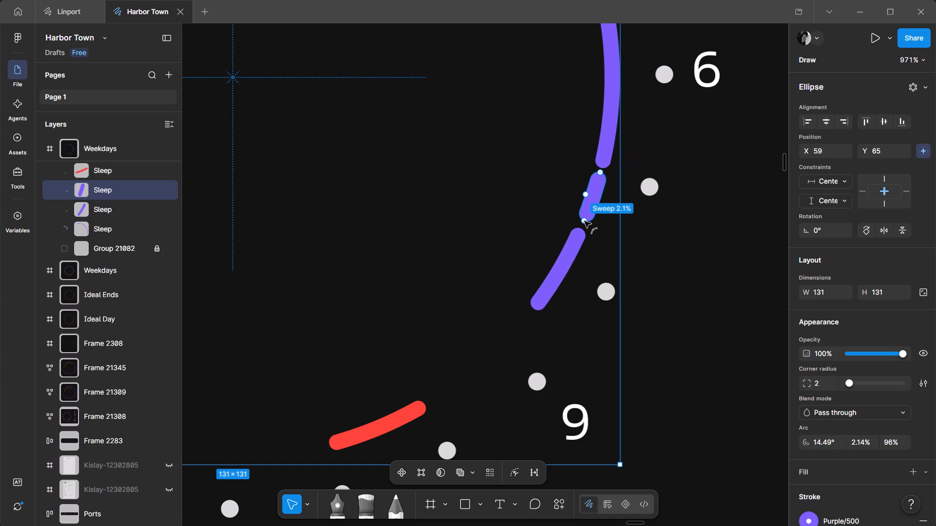
pyautogui.moveTo(585, 221); pyautogui.dragTo(580, 222)
# Examine the spacing of the three purple arcs on the Weekdays dial, both close up and beside the Subjects lists.
pyautogui.scroll(-1, 475, 205)
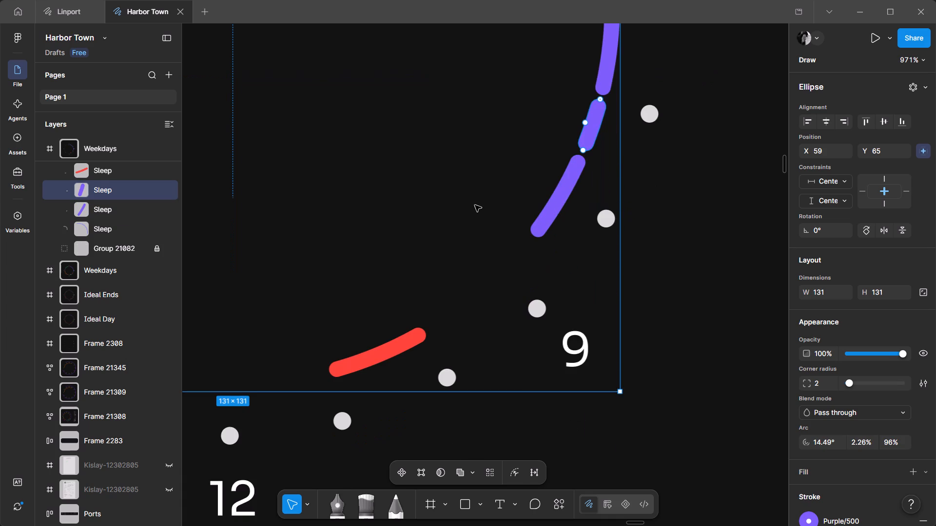
pyautogui.scroll(1, 487, 201)
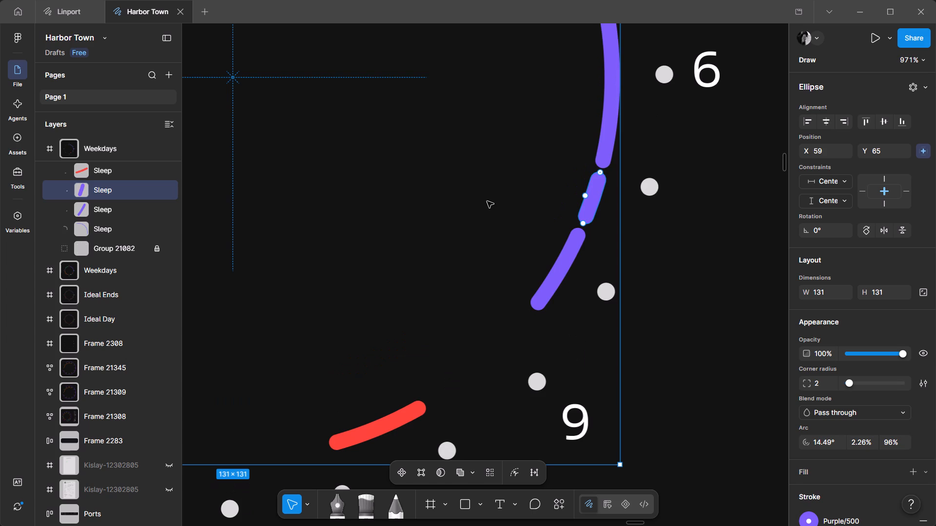
pyautogui.keyDown('ctrl'); pyautogui.scroll(-3, 488, 201); pyautogui.keyUp('ctrl')
pyautogui.click(726, 216)
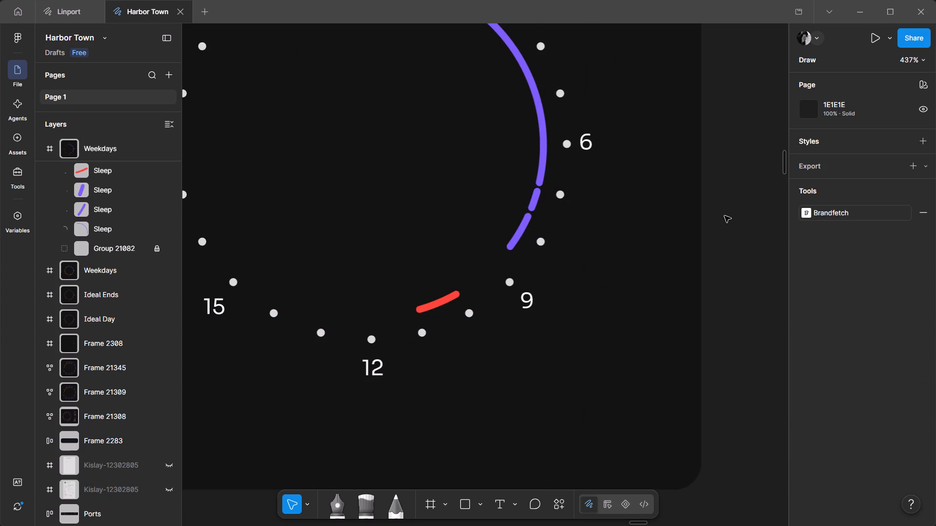
pyautogui.keyDown('ctrl'); pyautogui.scroll(4, 507, 198); pyautogui.keyUp('ctrl')
pyautogui.keyDown('ctrl'); pyautogui.scroll(-6, 507, 198); pyautogui.keyUp('ctrl')
pyautogui.keyDown('ctrl'); pyautogui.scroll(-1, 552, 191); pyautogui.keyUp('ctrl')
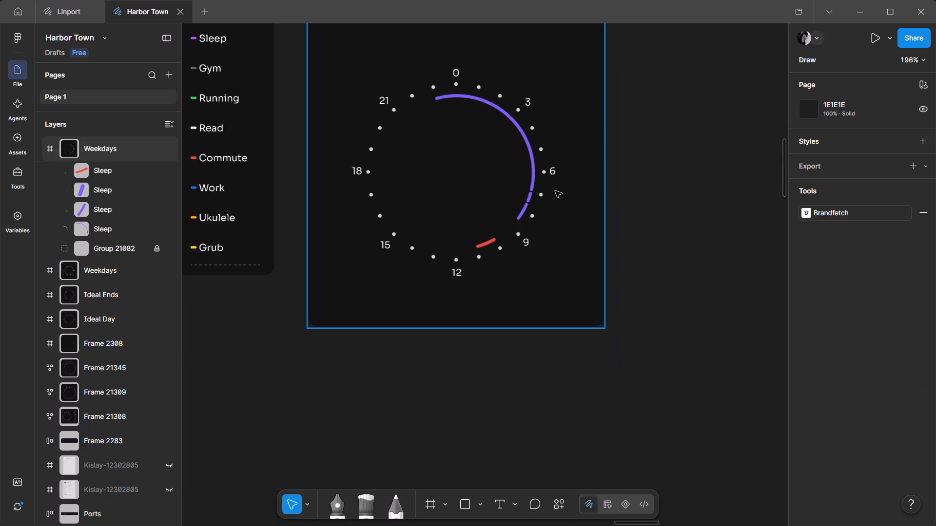
pyautogui.keyDown('ctrl'); pyautogui.scroll(5, 511, 172); pyautogui.keyUp('ctrl')
pyautogui.keyDown('ctrl'); pyautogui.scroll(4, 562, 232); pyautogui.keyUp('ctrl')
pyautogui.keyDown('ctrl'); pyautogui.click(626, 324); pyautogui.keyUp('ctrl')
pyautogui.keyDown('ctrl'); pyautogui.scroll(-3, 454, 206); pyautogui.keyUp('ctrl')
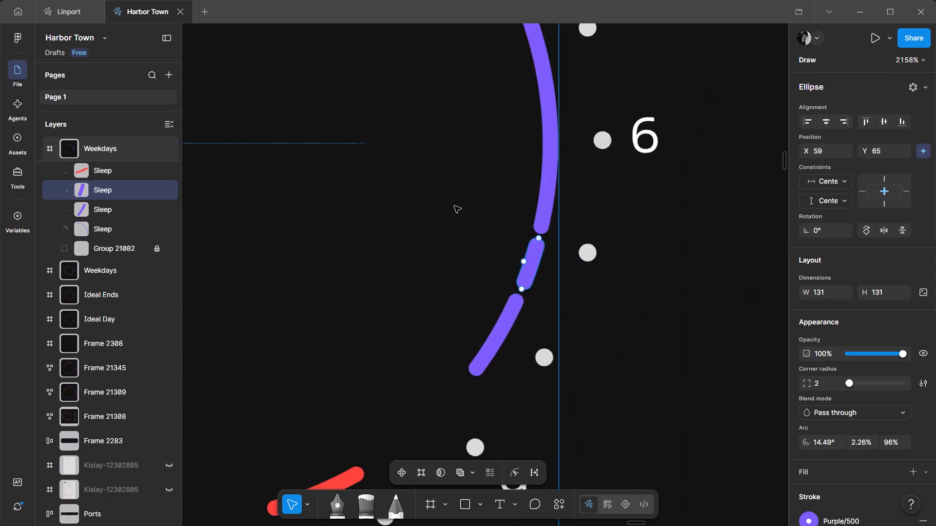
pyautogui.keyDown('ctrl'); pyautogui.scroll(-5, 454, 206); pyautogui.keyUp('ctrl')
pyautogui.keyDown('ctrl'); pyautogui.click(601, 224); pyautogui.keyUp('ctrl')
pyautogui.keyDown('ctrl'); pyautogui.scroll(-4, 621, 227); pyautogui.keyUp('ctrl')
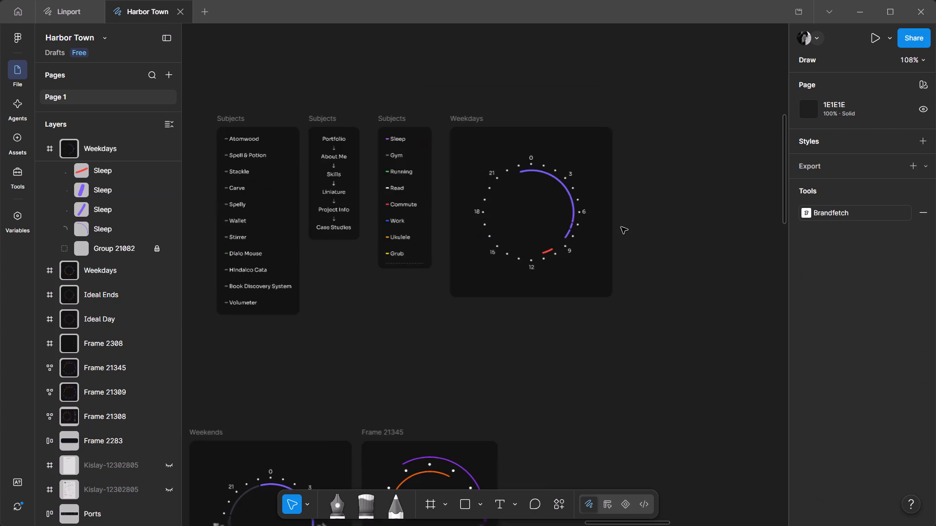
pyautogui.keyDown('ctrl'); pyautogui.scroll(4, 580, 204); pyautogui.keyUp('ctrl')
pyautogui.keyDown('ctrl'); pyautogui.scroll(4, 565, 267); pyautogui.keyUp('ctrl')
# Nudge the start of the smallest purple arc, next to the long Sleep arc, to about 14.4°.
pyautogui.keyDown('ctrl'); pyautogui.click(546, 264); pyautogui.keyUp('ctrl')
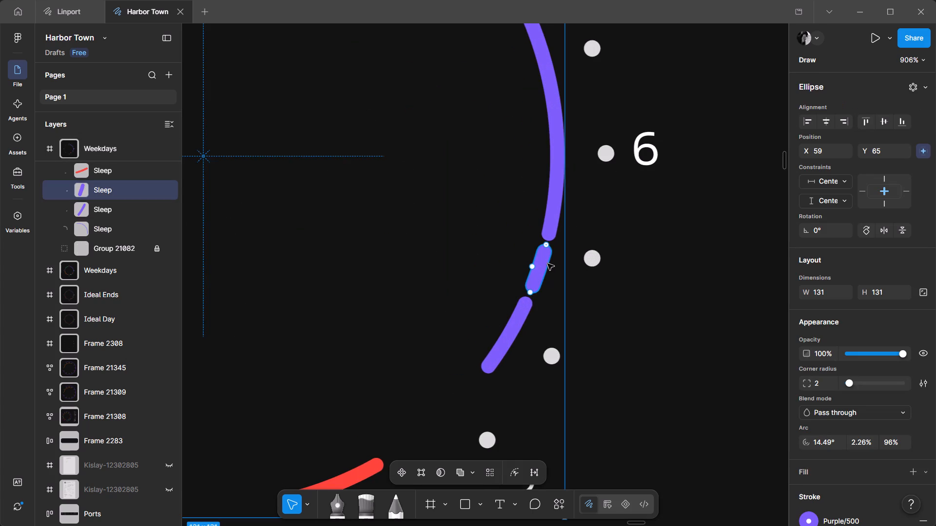
pyautogui.keyDown('ctrl'); pyautogui.scroll(3, 547, 263); pyautogui.keyUp('ctrl')
pyautogui.keyDown('ctrl'); pyautogui.scroll(-7, 547, 263); pyautogui.keyUp('ctrl')
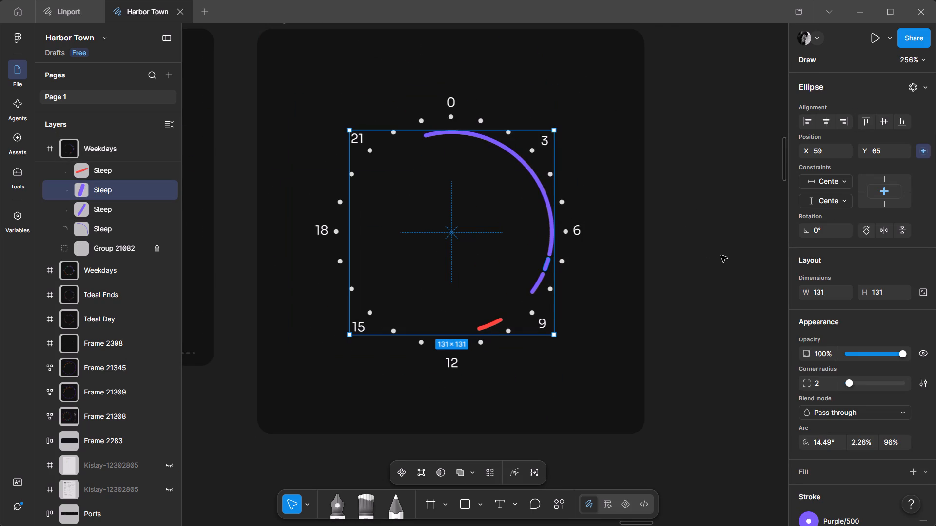
pyautogui.keyDown('ctrl'); pyautogui.scroll(4, 560, 300); pyautogui.keyUp('ctrl')
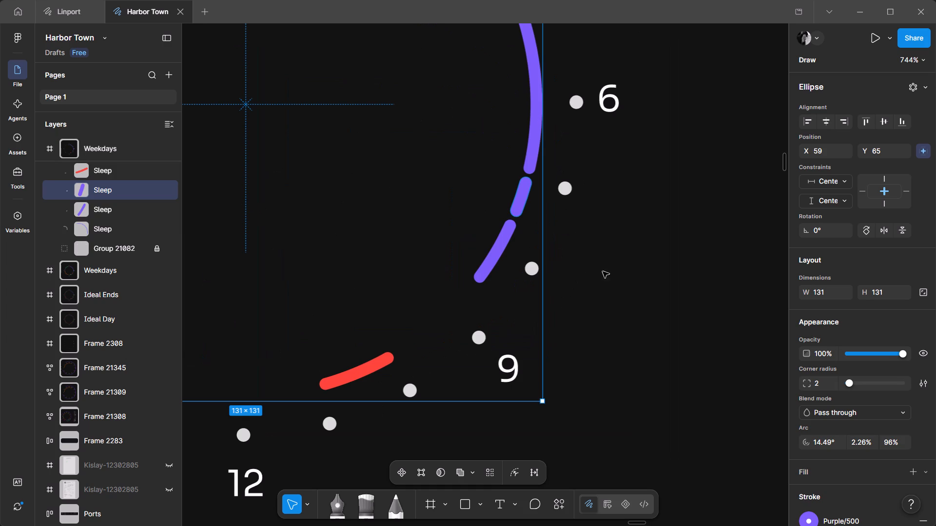
pyautogui.keyDown('ctrl'); pyautogui.scroll(5, 525, 202); pyautogui.keyUp('ctrl')
pyautogui.click(533, 107)
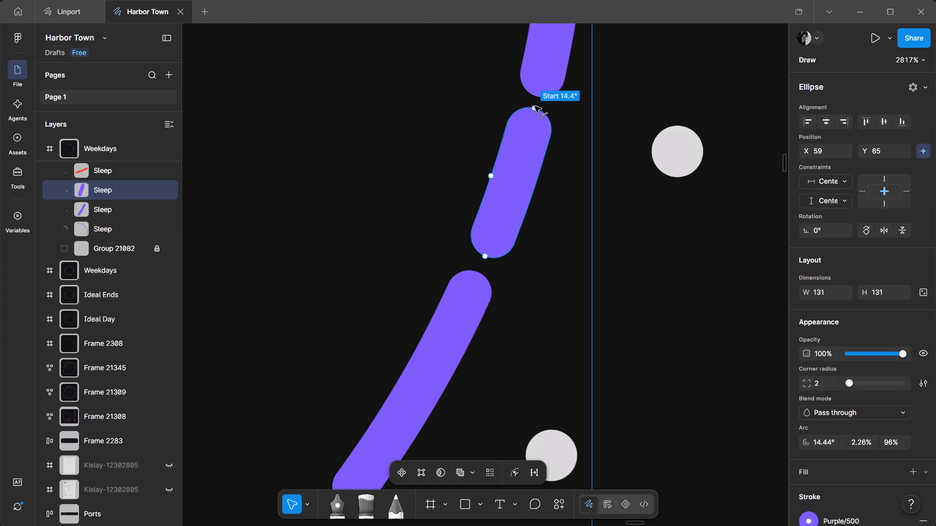
pyautogui.keyDown('ctrl'); pyautogui.scroll(-12, 533, 107); pyautogui.keyUp('ctrl')
pyautogui.click(736, 162)
# Recolour the smallest purple arc next to the long Sleep arc on the Weekdays dial to Neutral Warm/900.
pyautogui.moveTo(651, 214); pyautogui.dragTo(681, 279, button='middle')
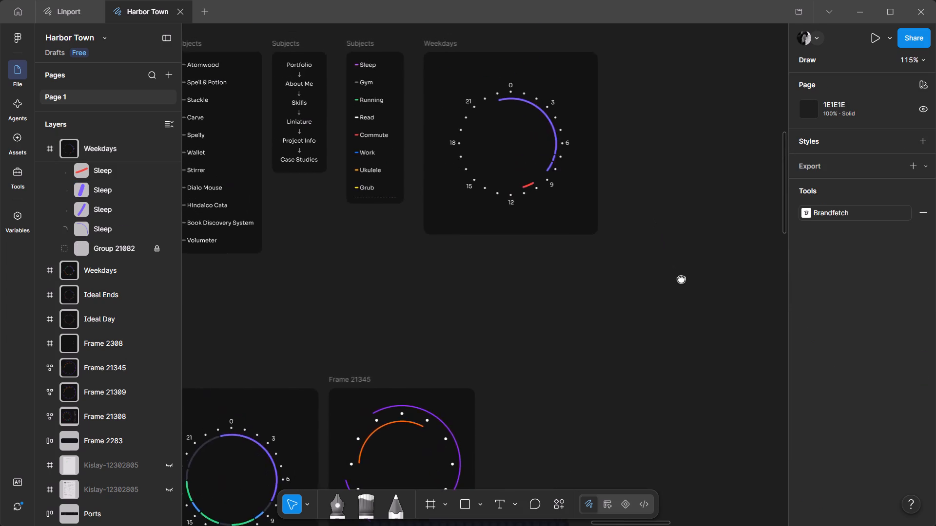
pyautogui.moveTo(681, 279); pyautogui.dragTo(700, 305, button='middle')
pyautogui.keyDown('ctrl'); pyautogui.scroll(4, 665, 255); pyautogui.keyUp('ctrl')
pyautogui.keyDown('ctrl'); pyautogui.click(437, 118); pyautogui.keyUp('ctrl')
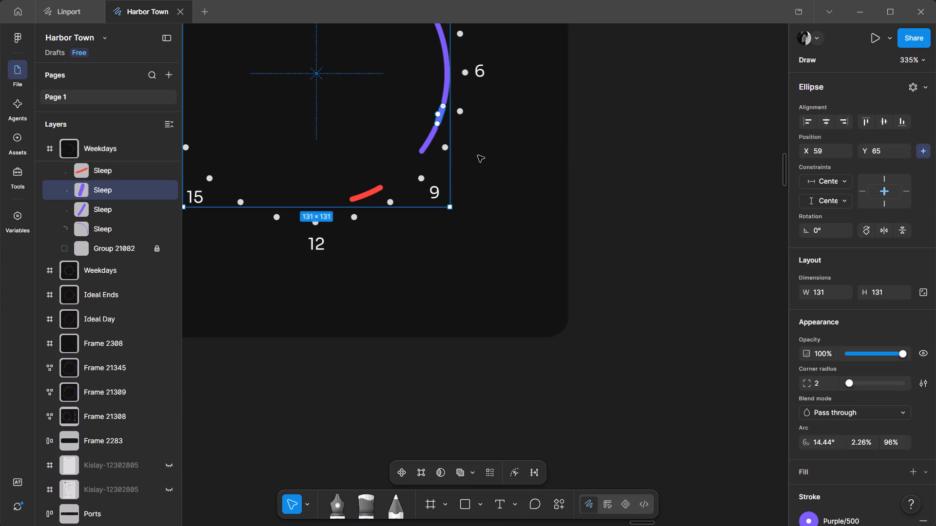
pyautogui.keyDown('ctrl'); pyautogui.scroll(3, 485, 162); pyautogui.keyUp('ctrl')
pyautogui.moveTo(487, 165); pyautogui.dragTo(655, 362, button='middle')
pyautogui.scroll(1, 655, 362)
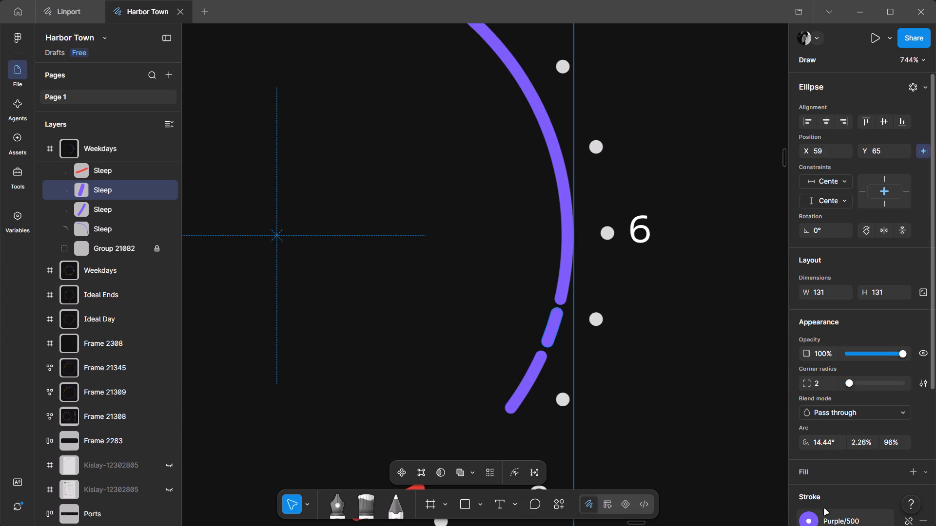
pyautogui.click(824, 509)
pyautogui.scroll(-3, 519, 272)
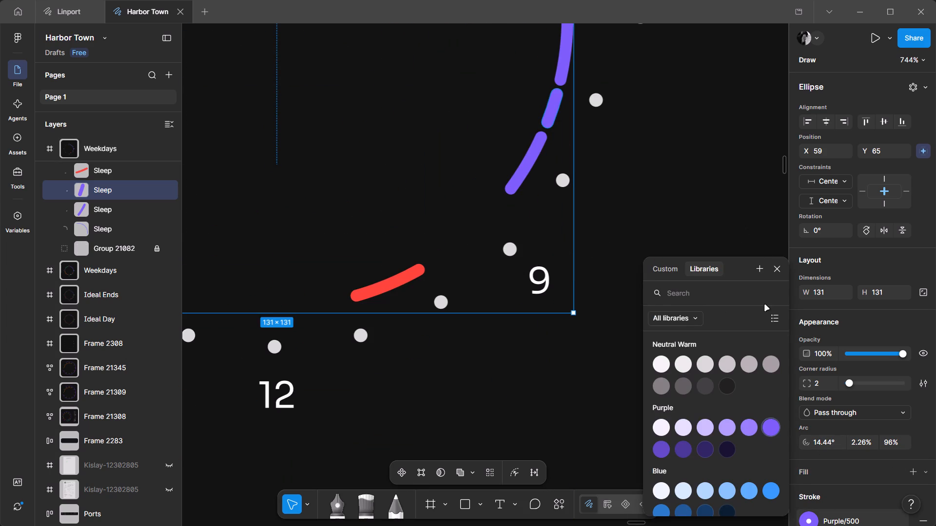
pyautogui.click(702, 387)
pyautogui.keyDown('ctrl'); pyautogui.scroll(2, 553, 94); pyautogui.keyUp('ctrl')
pyautogui.click(563, 88)
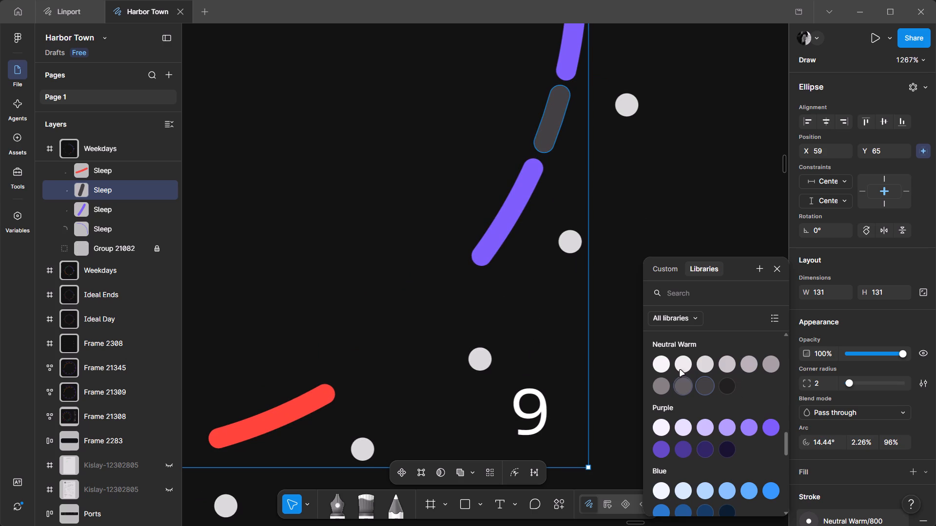
pyautogui.click(738, 387)
pyautogui.click(730, 386)
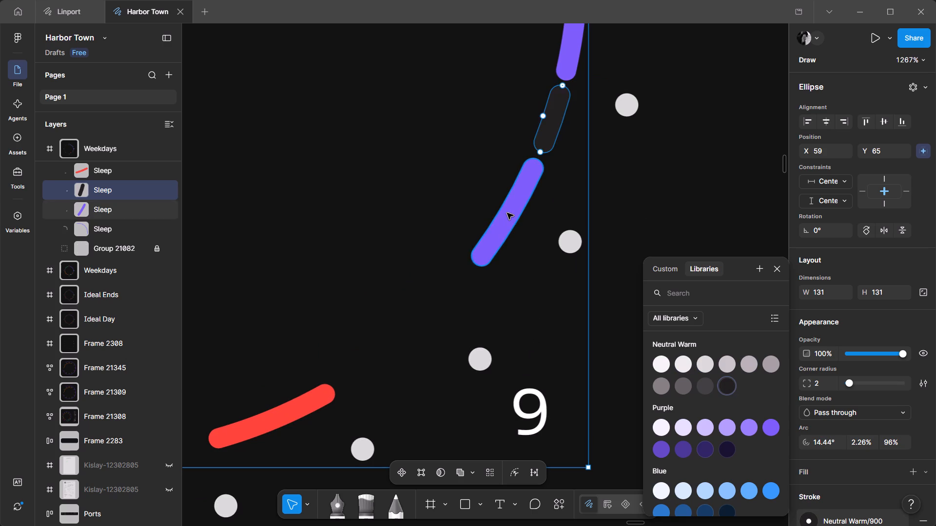
# Recolour the remaining short purple arc before the 9 mark to Neutral Warm/700.
pyautogui.click(507, 213)
pyautogui.click(515, 205)
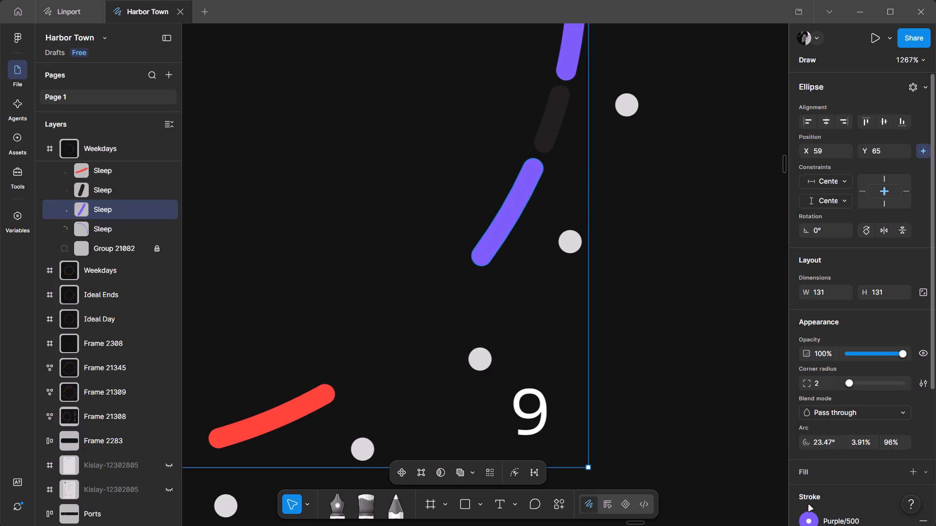
pyautogui.click(816, 515)
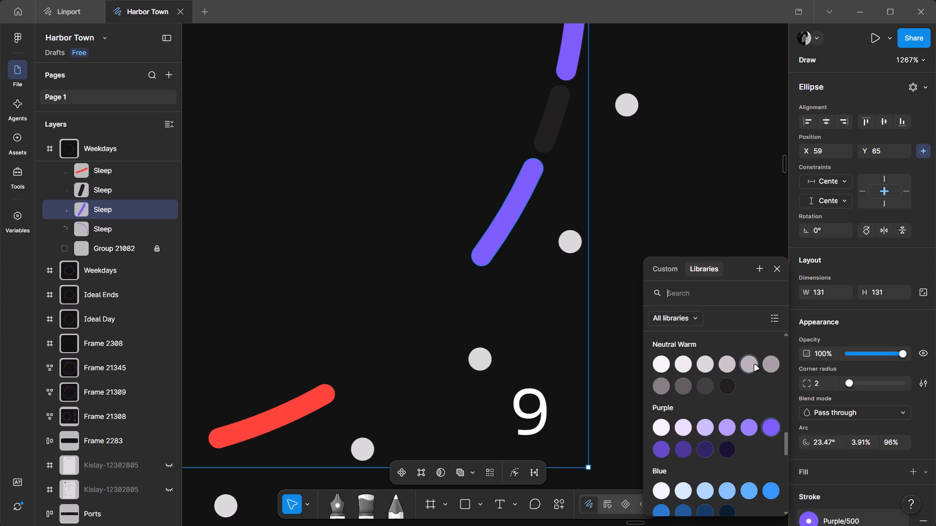
pyautogui.click(755, 365)
pyautogui.click(711, 389)
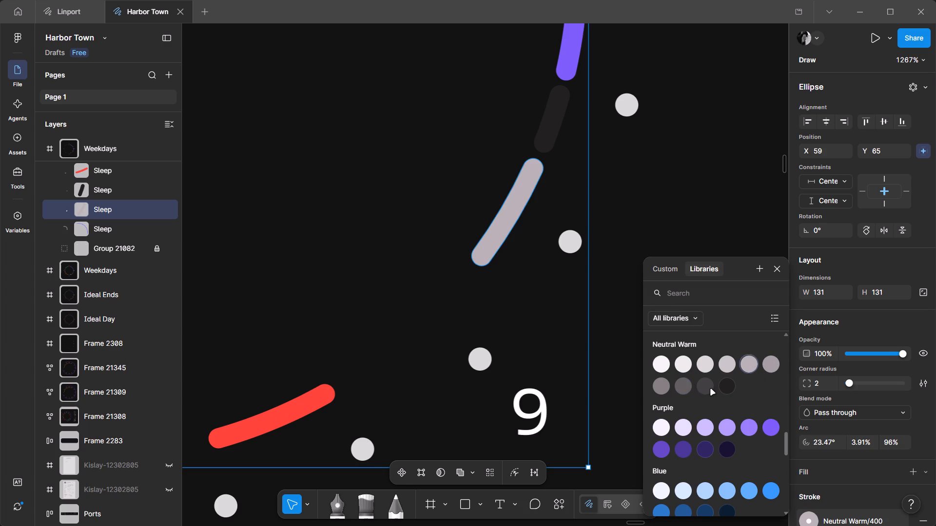
pyautogui.click(681, 390)
pyautogui.keyDown('ctrl'); pyautogui.scroll(-5, 506, 168); pyautogui.keyUp('ctrl')
pyautogui.click(666, 127)
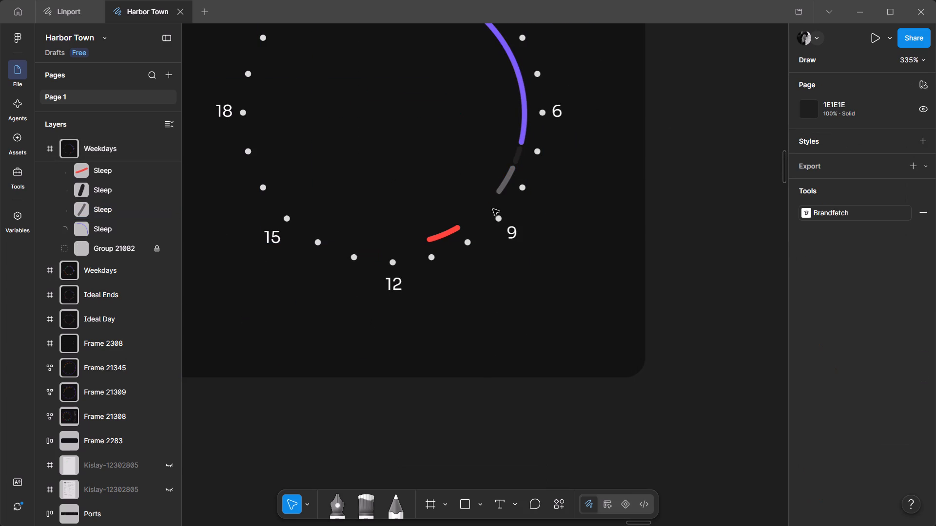
# Duplicate the Neutral Warm/700 arc and shape the copy just after it, starting at about 38.1° with a 1.73% sweep.
pyautogui.keyDown('ctrl'); pyautogui.scroll(-6, 522, 210); pyautogui.keyUp('ctrl')
pyautogui.keyDown('ctrl'); pyautogui.scroll(4, 404, 227); pyautogui.keyUp('ctrl')
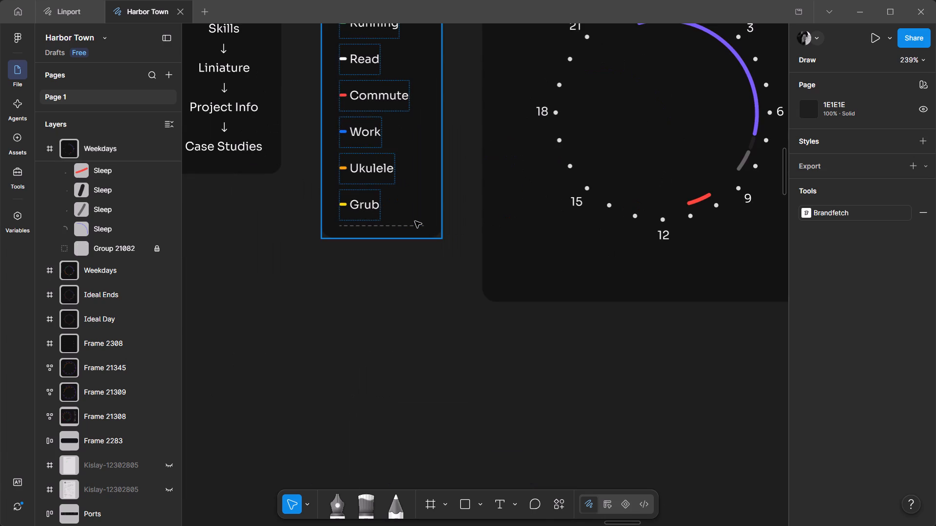
pyautogui.scroll(1, 735, 156)
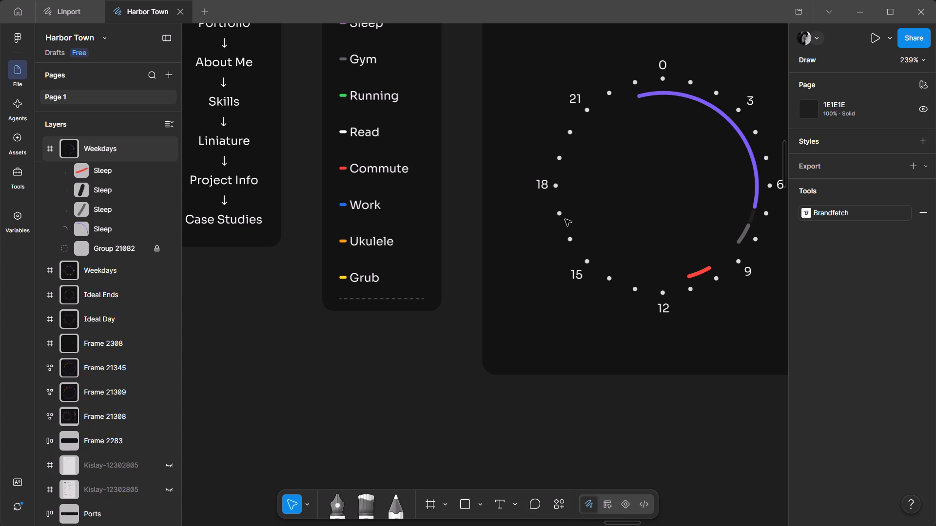
pyautogui.keyDown('ctrl'); pyautogui.scroll(2, 609, 276); pyautogui.keyUp('ctrl')
pyautogui.keyDown('ctrl'); pyautogui.scroll(-5, 378, 267); pyautogui.keyUp('ctrl')
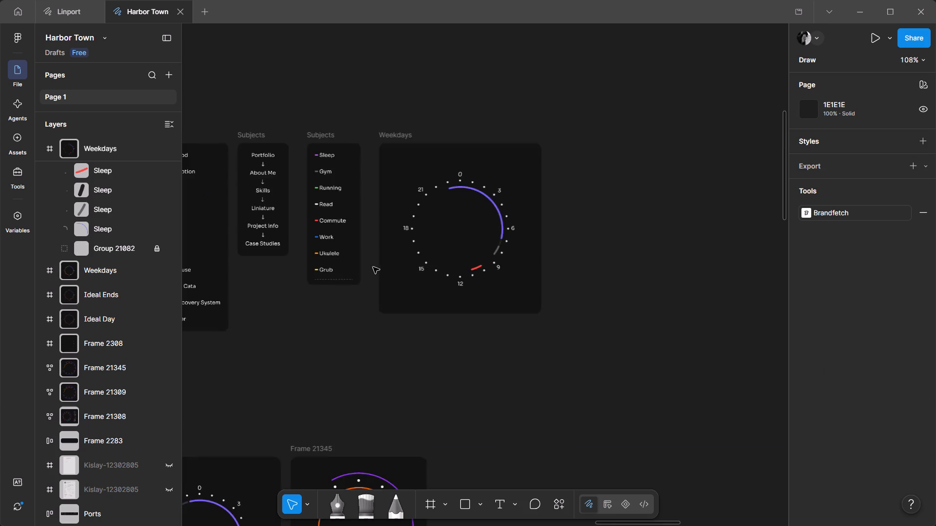
pyautogui.keyDown('ctrl'); pyautogui.scroll(3, 505, 217); pyautogui.keyUp('ctrl')
pyautogui.keyDown('ctrl'); pyautogui.scroll(5, 451, 267); pyautogui.keyUp('ctrl')
pyautogui.click(569, 344)
pyautogui.click(565, 335)
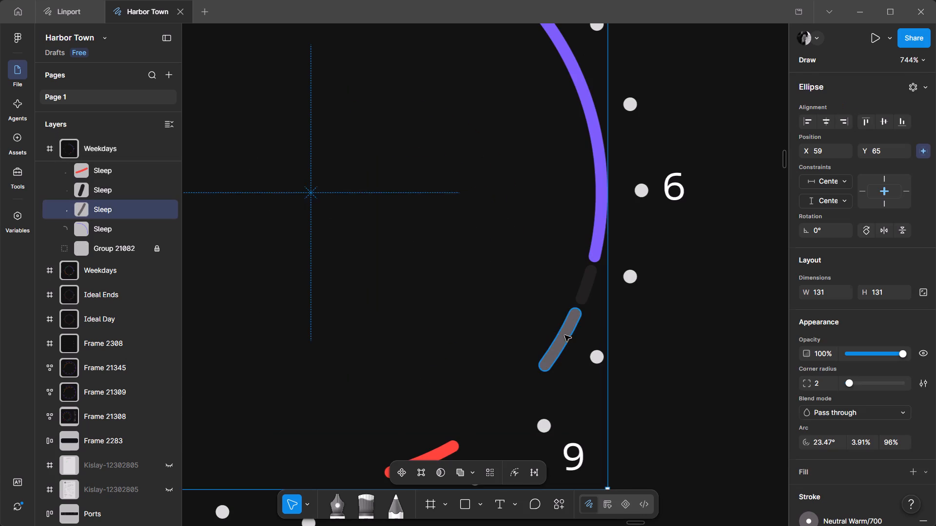
pyautogui.keyDown('ctrl'); pyautogui.scroll(-1, 529, 312); pyautogui.keyUp('ctrl')
pyautogui.hotkey('ctrl', 'c')
pyautogui.hotkey('ctrl', 'v')
pyautogui.scroll(-1, 545, 303)
pyautogui.keyDown('ctrl'); pyautogui.scroll(1, 526, 278); pyautogui.keyUp('ctrl')
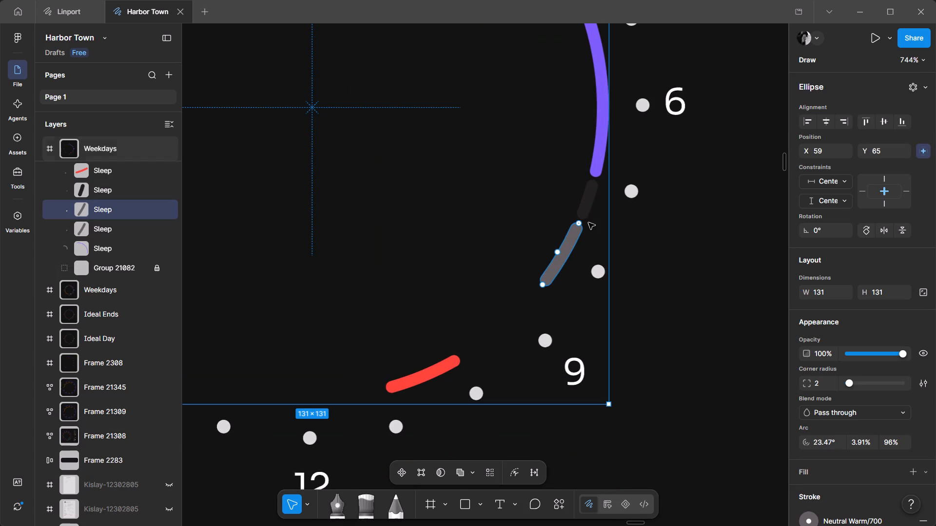
pyautogui.moveTo(580, 223); pyautogui.dragTo(564, 304)
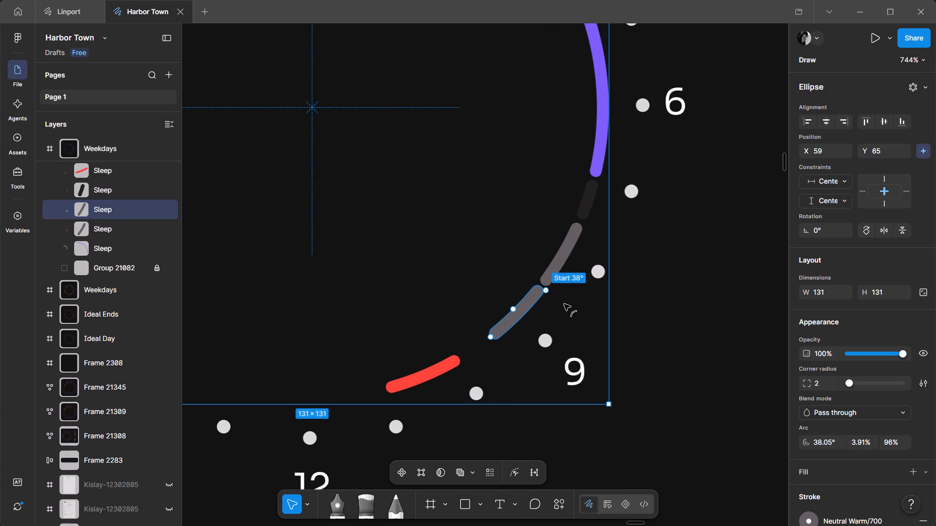
pyautogui.moveTo(564, 304); pyautogui.dragTo(564, 304)
pyautogui.moveTo(492, 339); pyautogui.dragTo(511, 335)
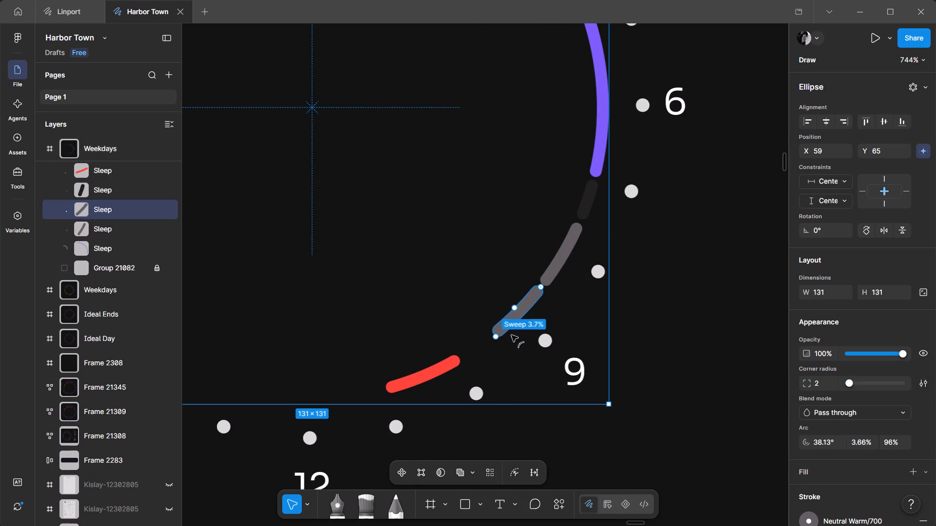
pyautogui.moveTo(511, 335); pyautogui.dragTo(538, 329)
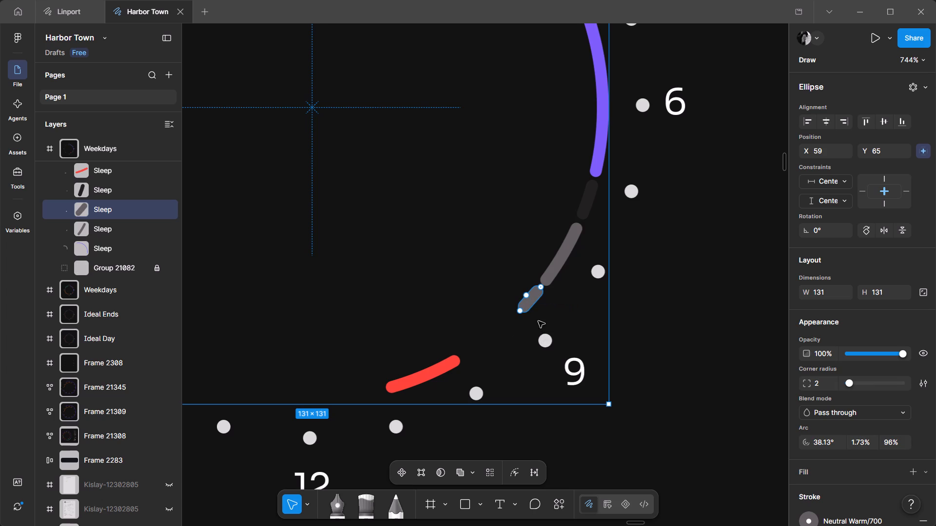
# Recolour the new short grey arc near the 9 mark to Yellow/500.
pyautogui.scroll(-1, 553, 286)
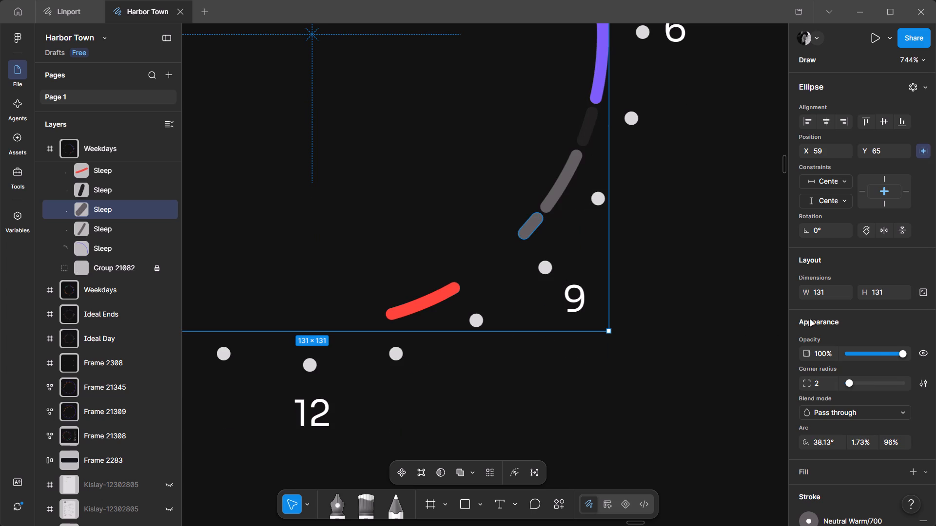
pyautogui.scroll(-2, 814, 320)
pyautogui.click(834, 338)
pyautogui.scroll(-2, 730, 396)
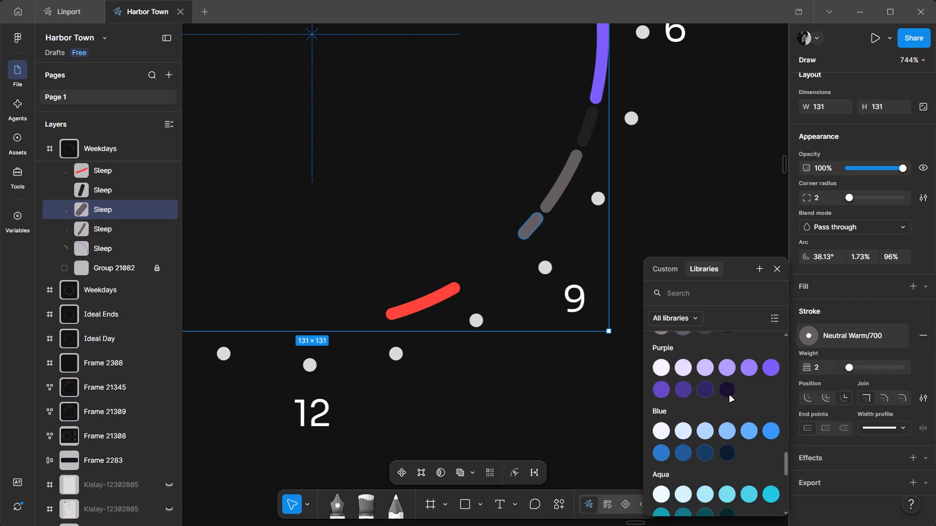
pyautogui.scroll(-3, 730, 396)
pyautogui.scroll(1, 748, 406)
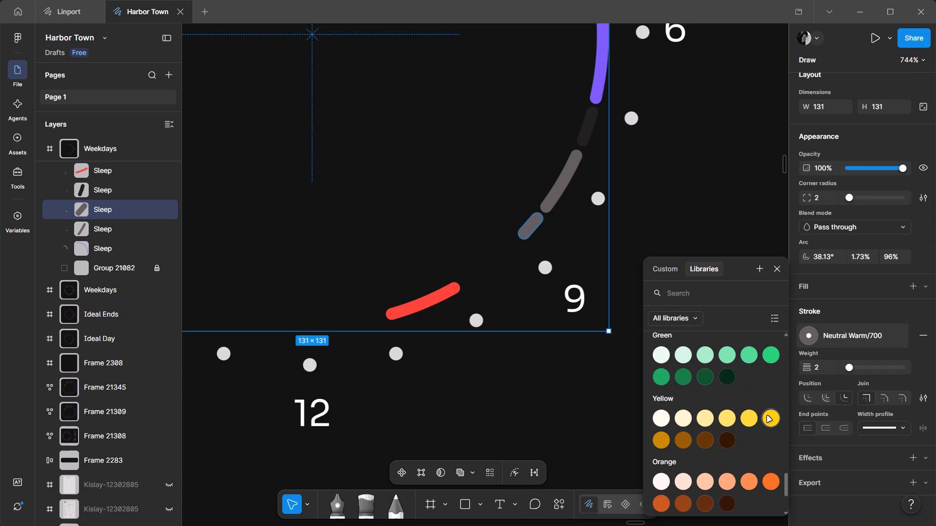
pyautogui.click(767, 416)
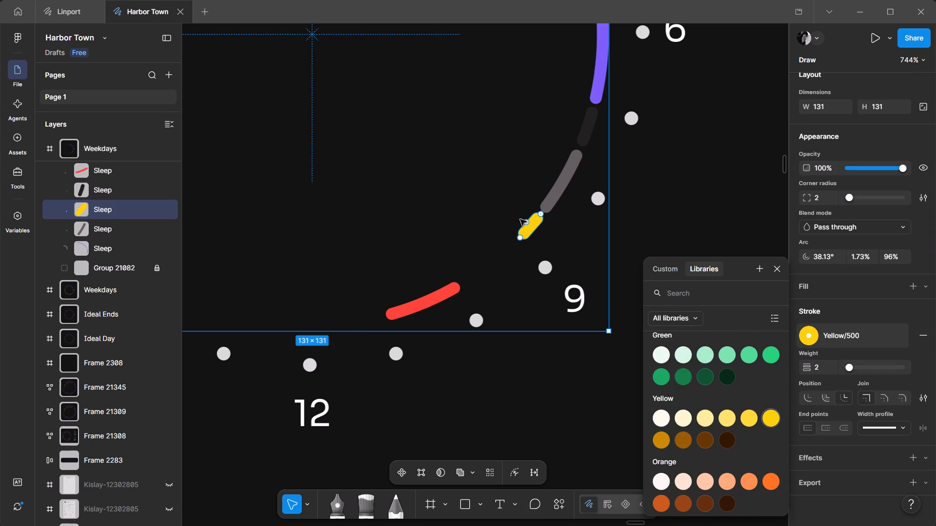
# Duplicate the near-black arc and shape the copy between the yellow and red arcs, starting at 45° with a 2.83% sweep.
pyautogui.click(586, 143)
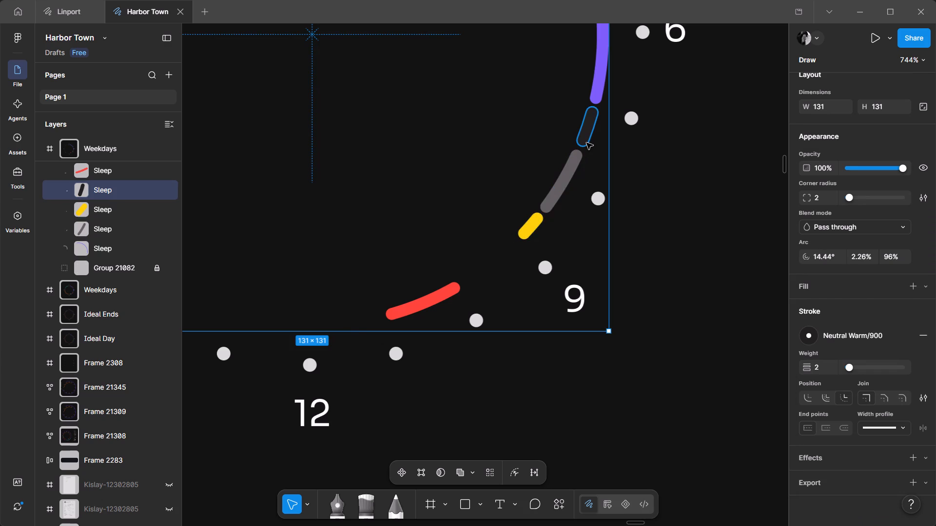
pyautogui.hotkey('ctrl', 'c')
pyautogui.hotkey('ctrl', 'v')
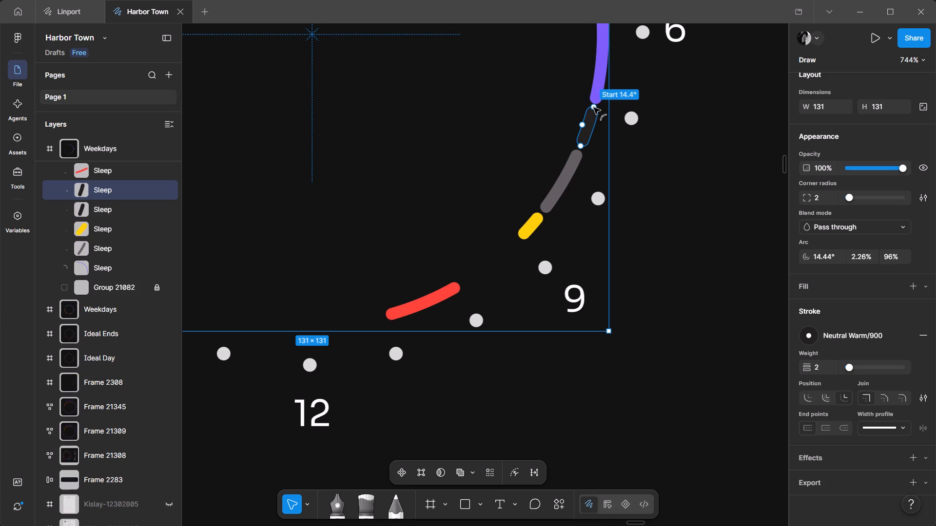
pyautogui.moveTo(594, 108); pyautogui.dragTo(544, 267)
pyautogui.moveTo(484, 266); pyautogui.dragTo(460, 278)
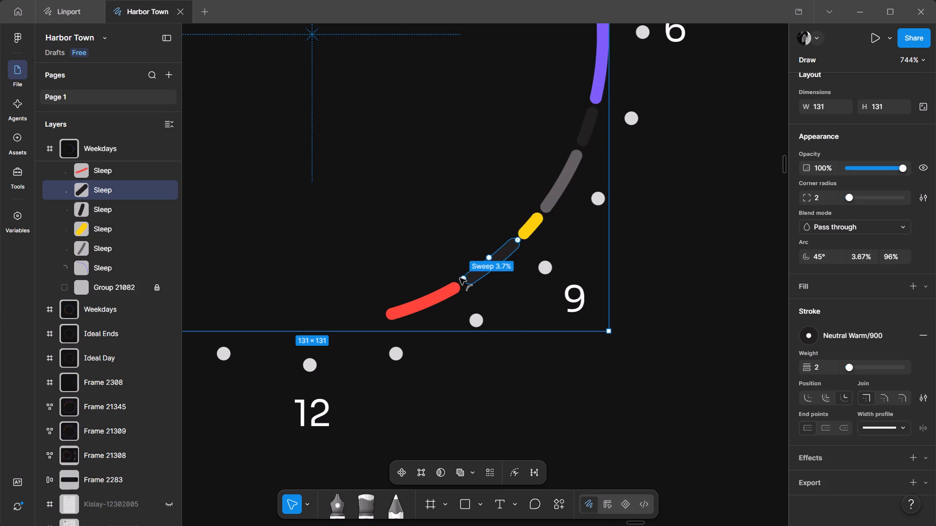
pyautogui.moveTo(460, 278); pyautogui.dragTo(456, 279)
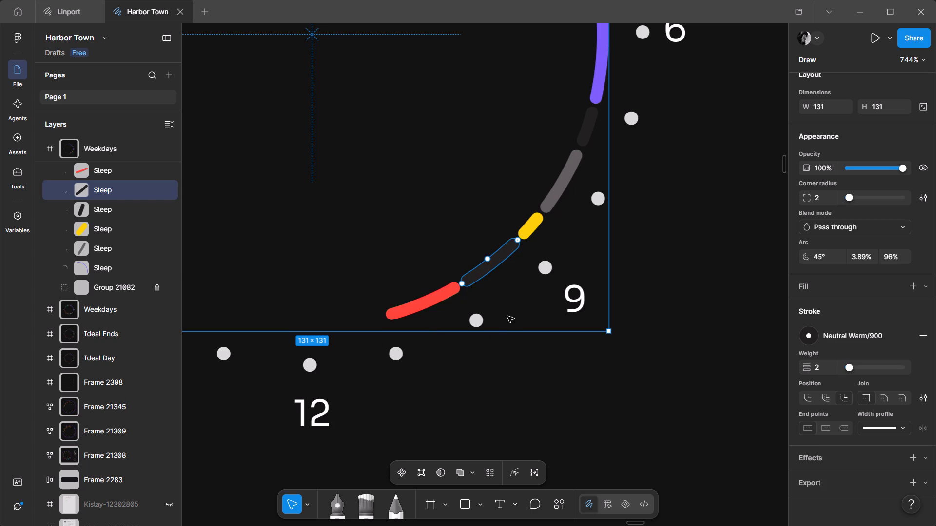
pyautogui.moveTo(462, 285); pyautogui.dragTo(481, 279)
# Duplicate the Grub entry at the end of the colour-coded Subjects list and rename the copy Filler.
pyautogui.keyDown('ctrl'); pyautogui.scroll(-5, 515, 273); pyautogui.keyUp('ctrl')
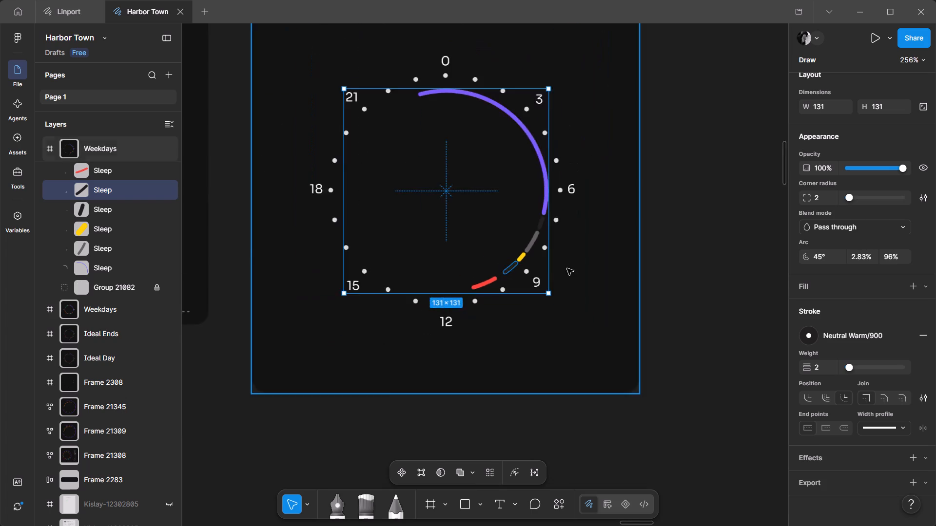
pyautogui.keyDown('ctrl'); pyautogui.scroll(-2, 567, 268); pyautogui.keyUp('ctrl')
pyautogui.click(354, 328)
pyautogui.keyDown('ctrl'); pyautogui.scroll(3, 365, 287); pyautogui.keyUp('ctrl')
pyautogui.click(369, 269)
pyautogui.hotkey('ctrl', 'c')
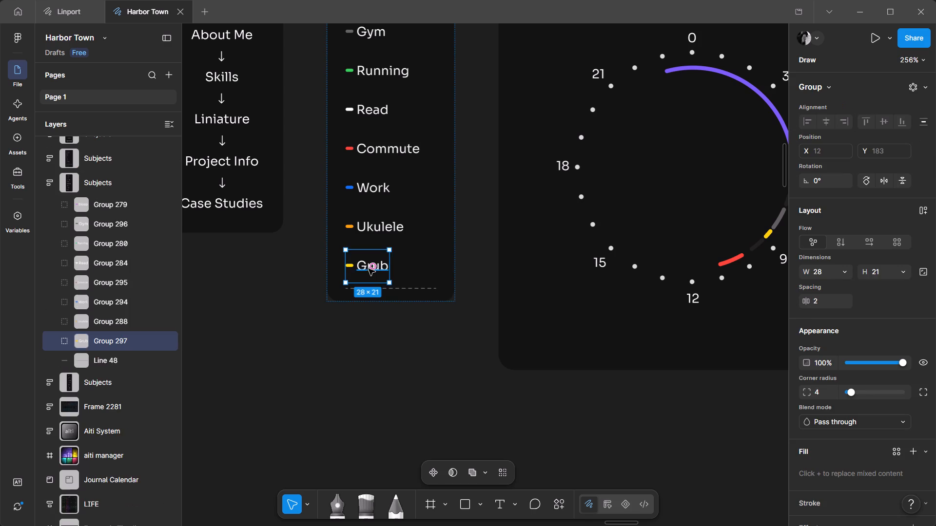
pyautogui.hotkey('ctrl', 'v')
pyautogui.keyDown('ctrl'); pyautogui.doubleClick(372, 310); pyautogui.keyUp('ctrl')
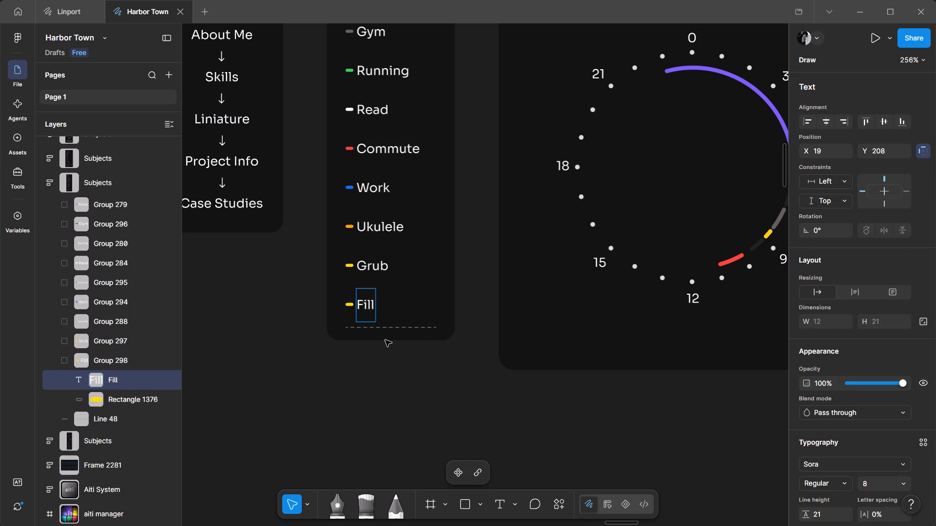
pyautogui.press('e')
pyautogui.press('r')
pyautogui.click(500, 410)
pyautogui.click(469, 404)
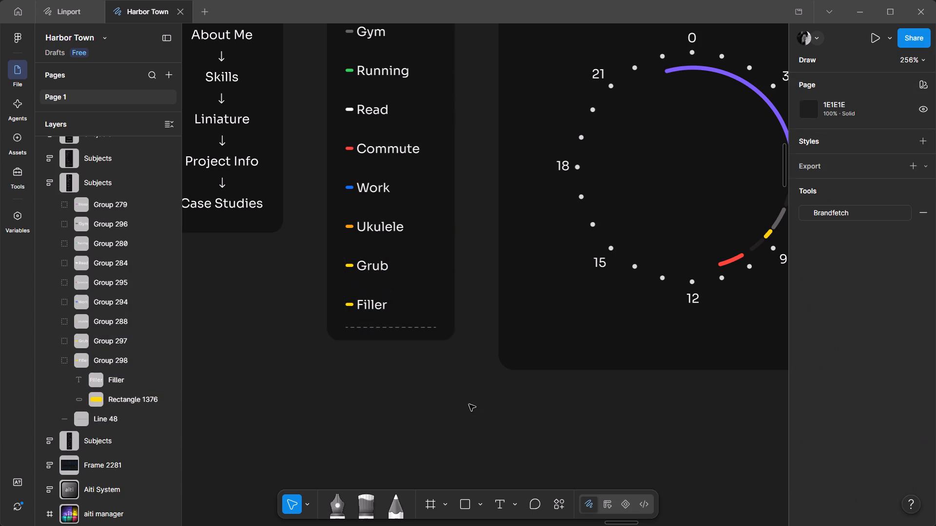
# Recolour the Filler entry's marker in the Subjects list from the linked yellow style to custom magenta FF0ADE.
pyautogui.click(368, 290)
pyautogui.scroll(-1, 870, 467)
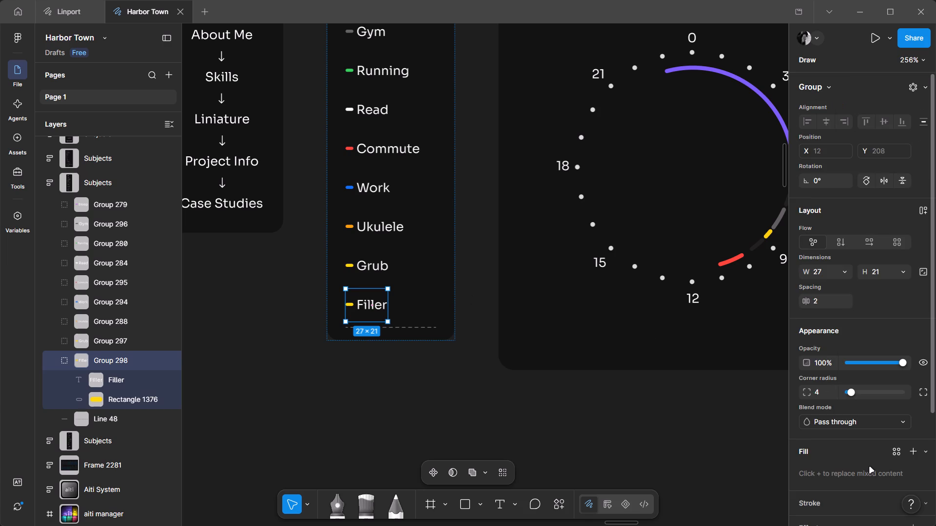
pyautogui.scroll(-1, 870, 467)
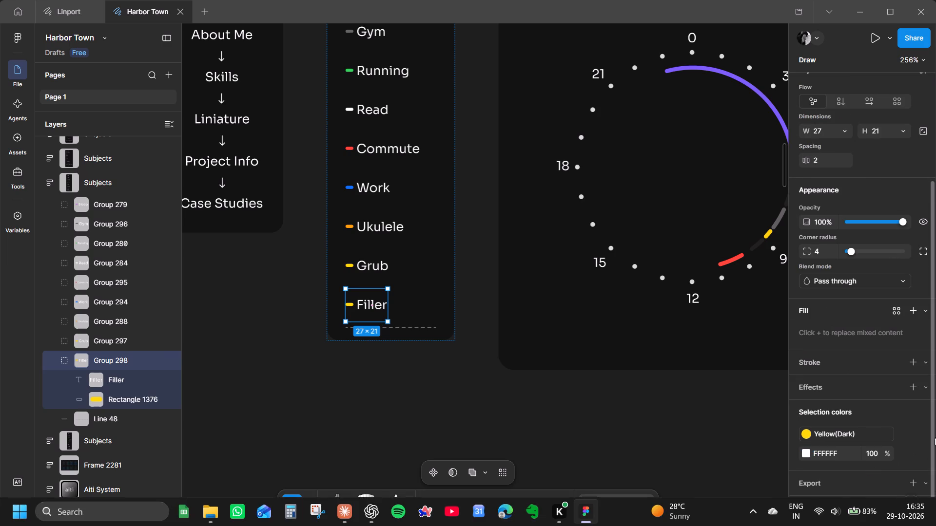
pyautogui.click(852, 438)
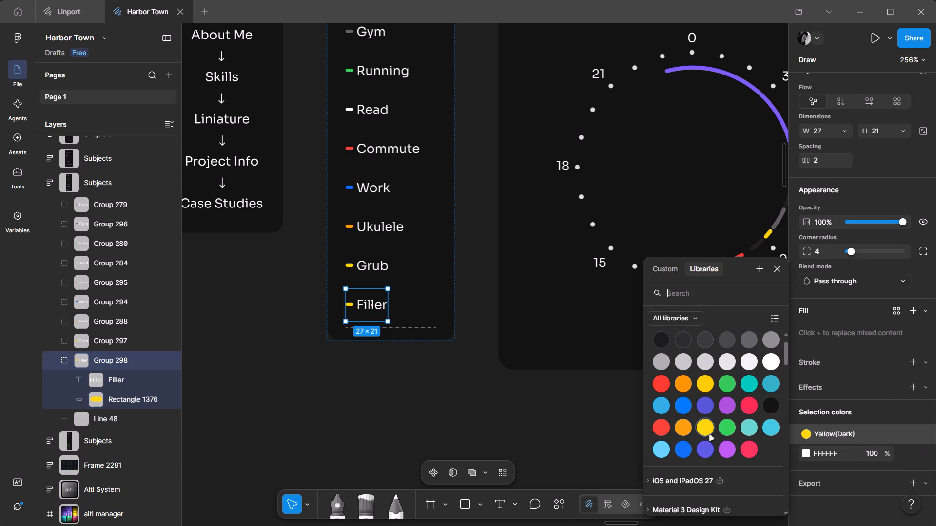
pyautogui.scroll(-5, 715, 435)
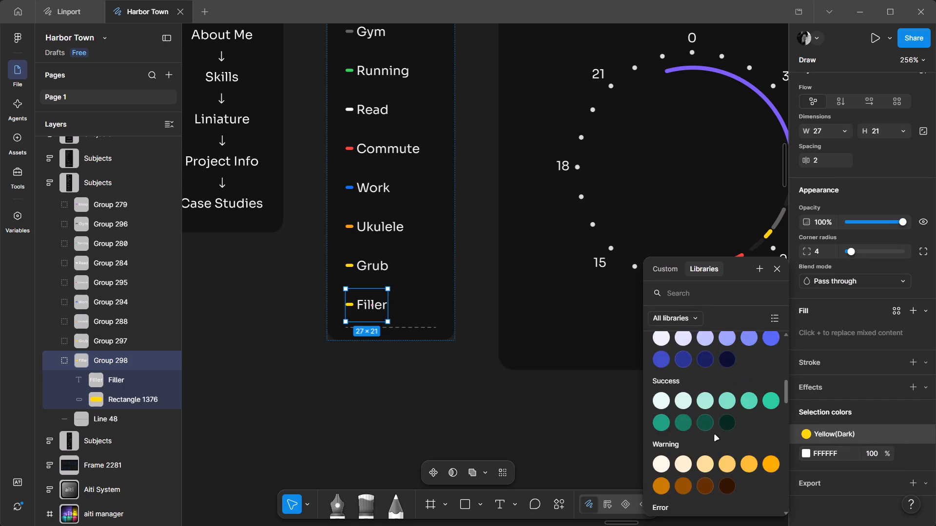
pyautogui.scroll(-9, 716, 435)
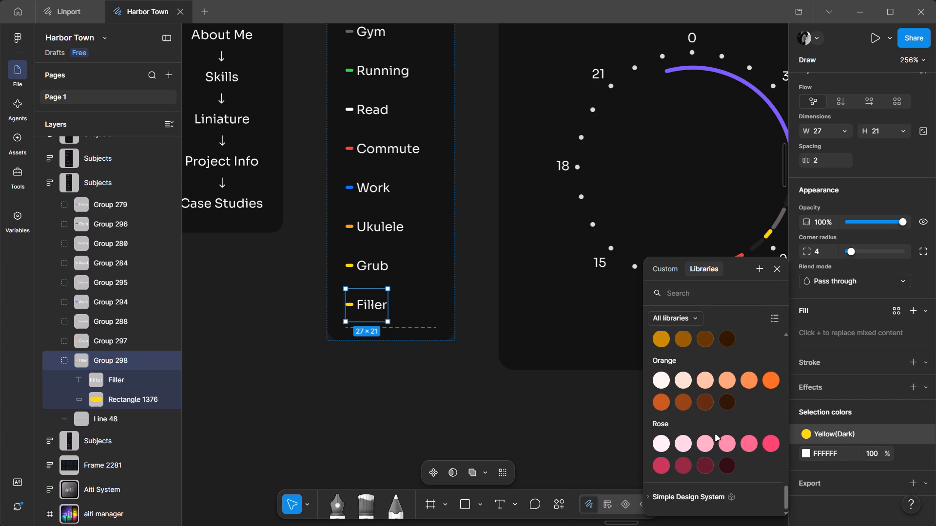
pyautogui.scroll(3, 716, 435)
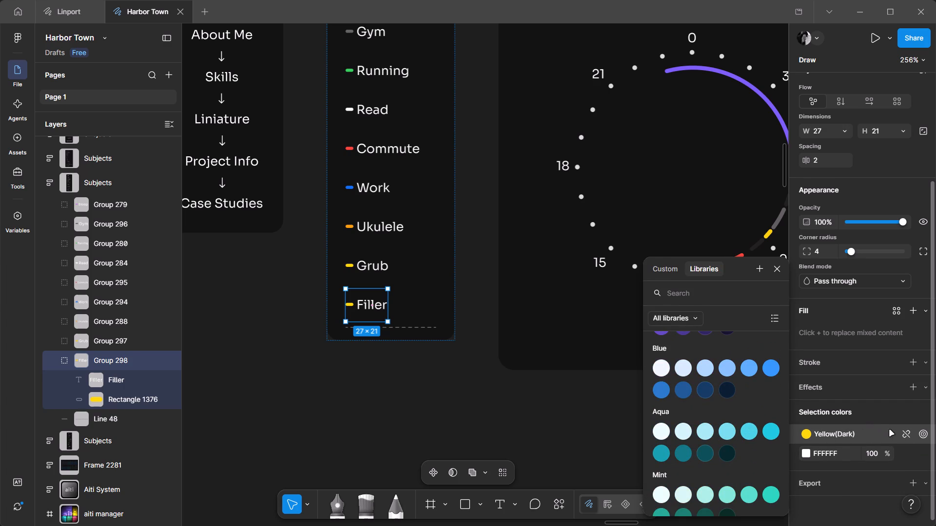
pyautogui.click(903, 435)
pyautogui.click(804, 434)
pyautogui.moveTo(753, 388); pyautogui.dragTo(755, 388)
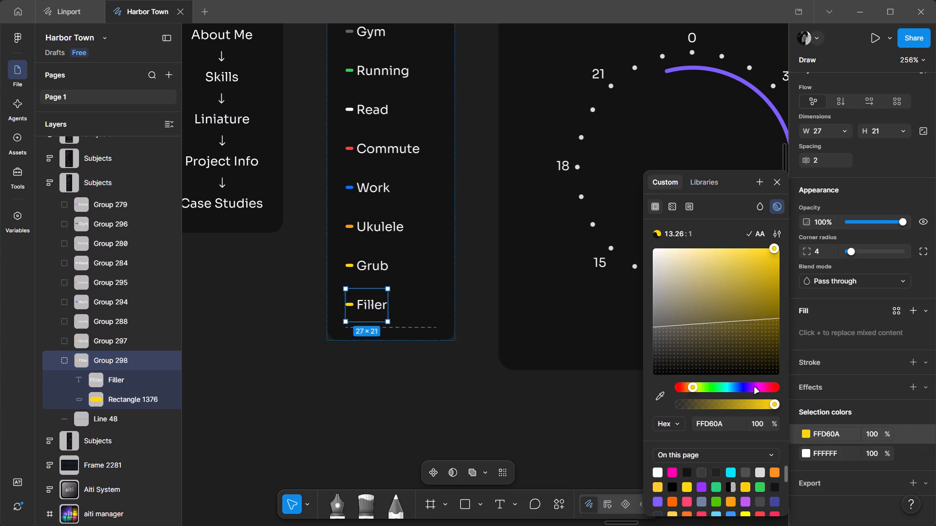
pyautogui.moveTo(755, 388); pyautogui.dragTo(761, 388)
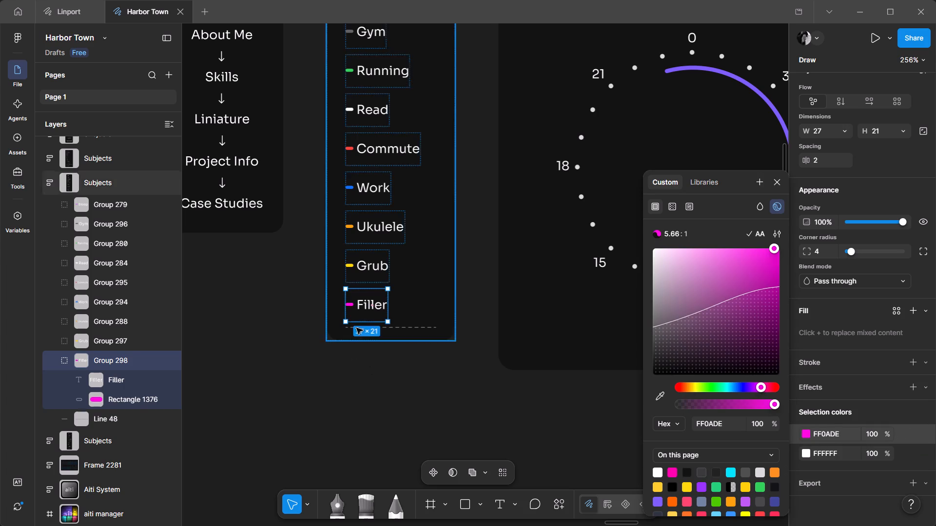
pyautogui.keyDown('ctrl'); pyautogui.scroll(7, 356, 327); pyautogui.keyUp('ctrl')
pyautogui.click(287, 414)
# Duplicate the red arc and shape the copy into a short piece beside the near-black arc, starting at 55.49° with a 0.99% sweep.
pyautogui.keyDown('ctrl'); pyautogui.scroll(-5, 375, 0); pyautogui.keyUp('ctrl')
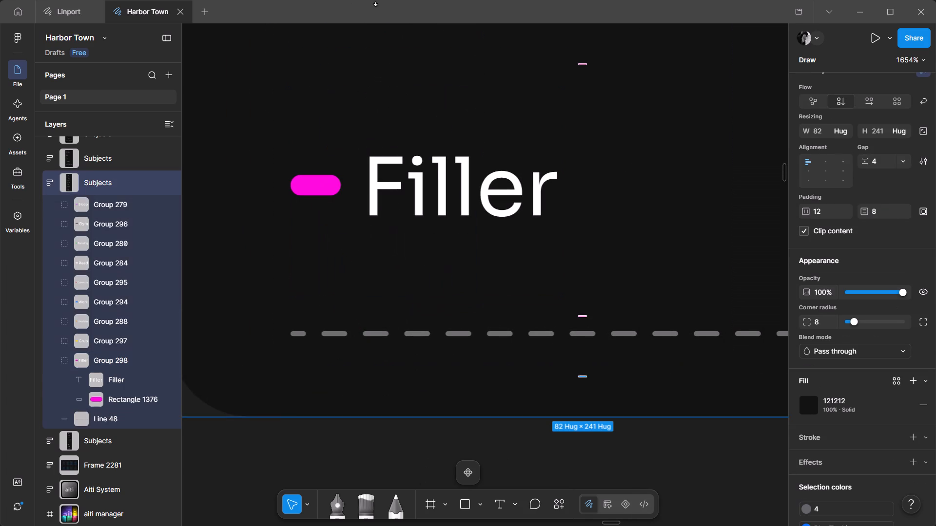
pyautogui.keyDown('ctrl'); pyautogui.scroll(-15, 375, 0); pyautogui.keyUp('ctrl')
pyautogui.click(451, 206)
pyautogui.scroll(2, 482, 152)
pyautogui.click(482, 150)
pyautogui.keyDown('ctrl'); pyautogui.scroll(1, 503, 257); pyautogui.keyUp('ctrl')
pyautogui.keyDown('ctrl'); pyautogui.scroll(6, 458, 278); pyautogui.keyUp('ctrl')
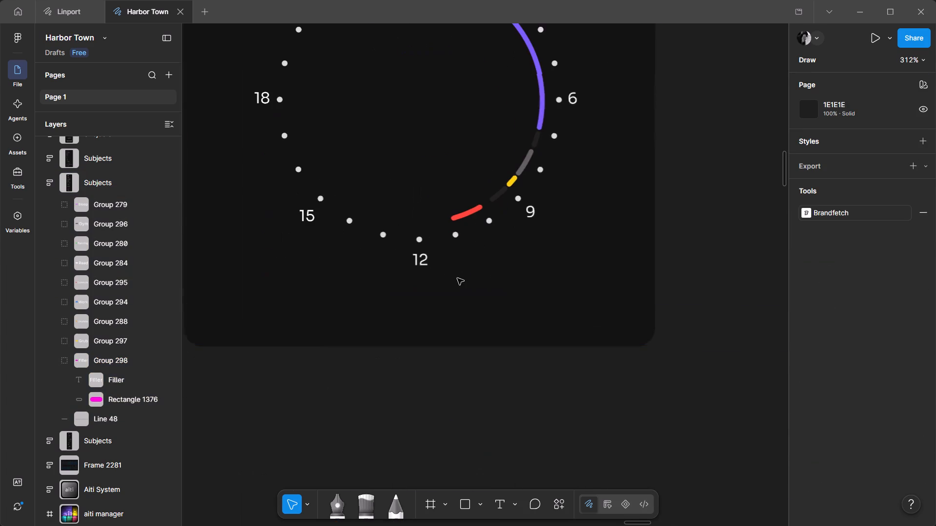
pyautogui.keyDown('ctrl'); pyautogui.scroll(1, 470, 206); pyautogui.keyUp('ctrl')
pyautogui.keyDown('ctrl'); pyautogui.click(466, 212); pyautogui.keyUp('ctrl')
pyautogui.keyDown('ctrl'); pyautogui.scroll(5, 466, 225); pyautogui.keyUp('ctrl')
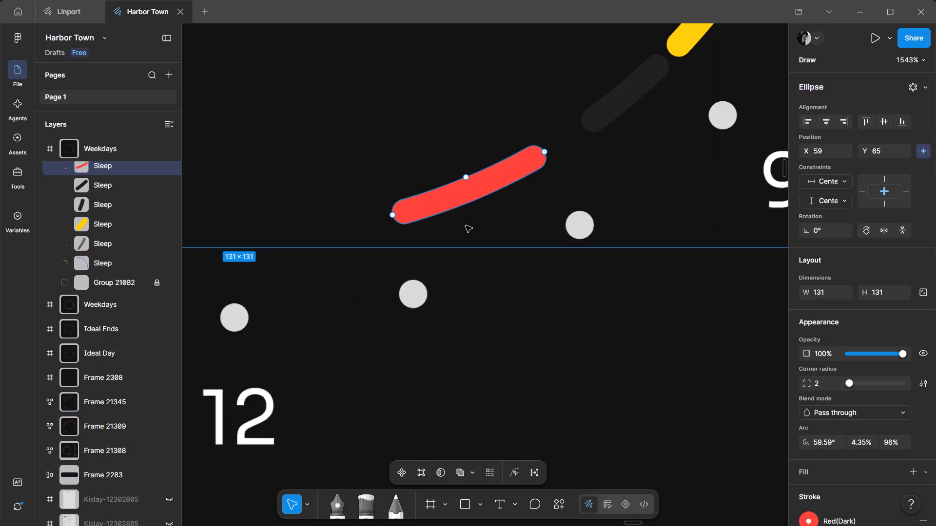
pyautogui.hotkey('ctrl', 'c')
pyautogui.hotkey('ctrl', 'v')
pyautogui.moveTo(544, 151); pyautogui.dragTo(560, 139)
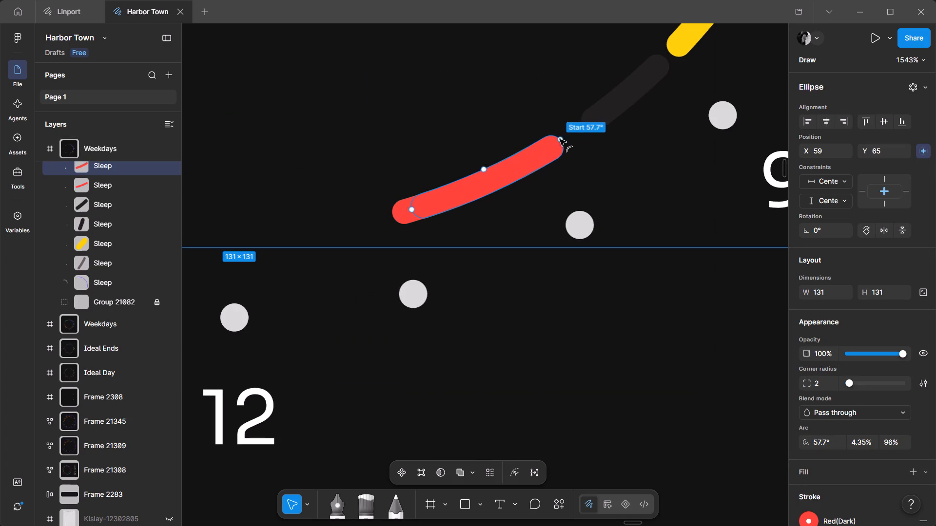
pyautogui.moveTo(560, 139); pyautogui.dragTo(582, 130)
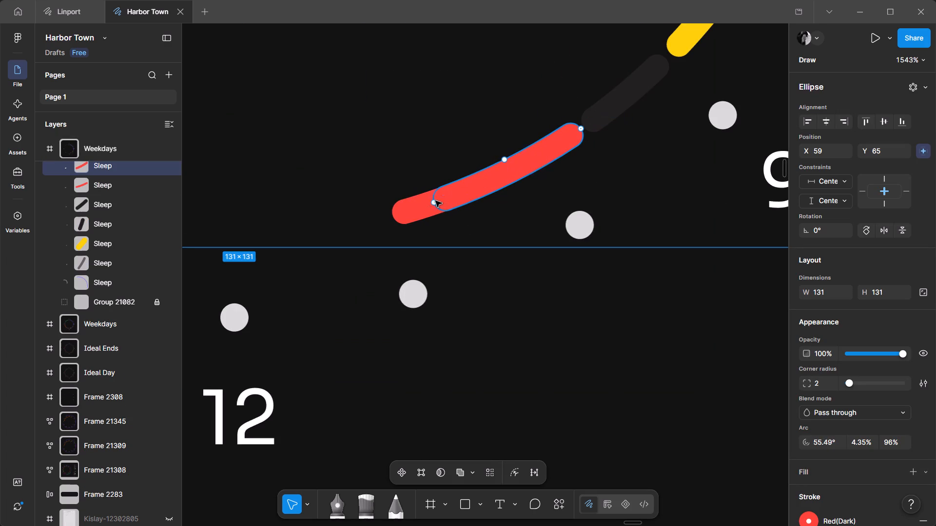
pyautogui.moveTo(431, 200); pyautogui.dragTo(558, 164)
# Shorten the original red arc to start at 62.91° with about a 3.4% sweep.
pyautogui.click(527, 167)
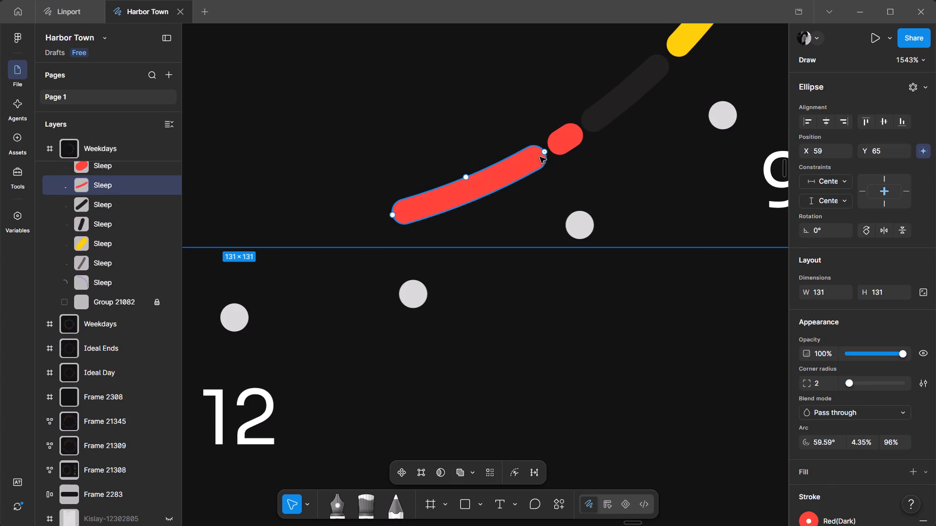
pyautogui.moveTo(544, 152); pyautogui.dragTo(513, 169)
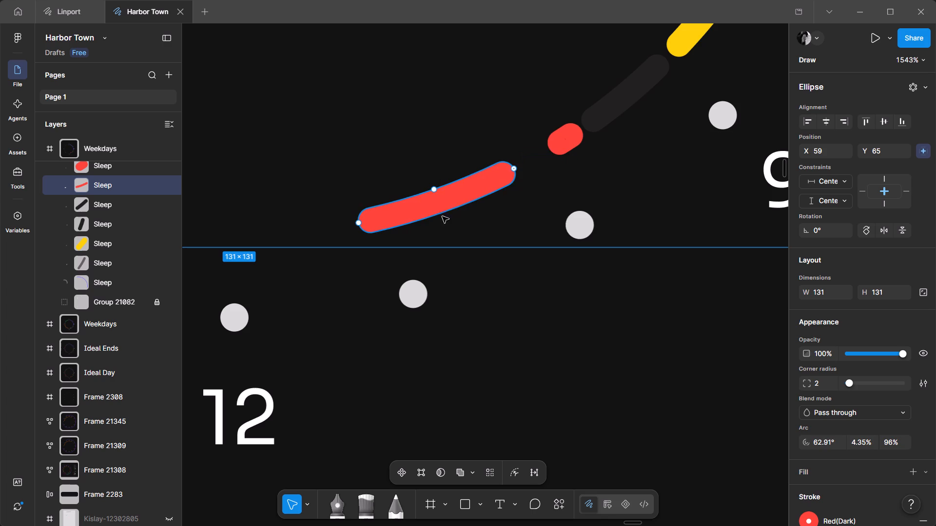
pyautogui.moveTo(358, 224); pyautogui.dragTo(393, 223)
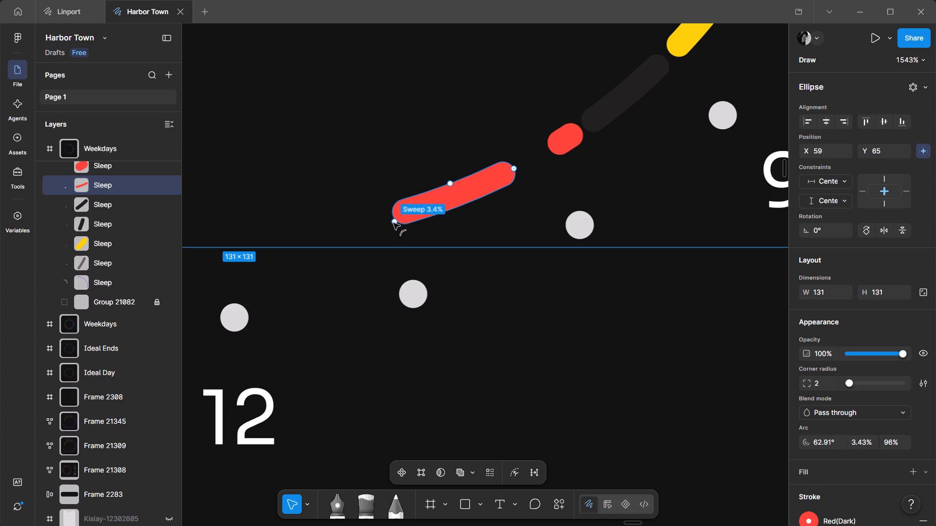
pyautogui.moveTo(393, 223); pyautogui.dragTo(394, 223)
# Lengthen the short red copy to fill the gap, starting at 55.65° with a 1.88% sweep.
pyautogui.click(558, 144)
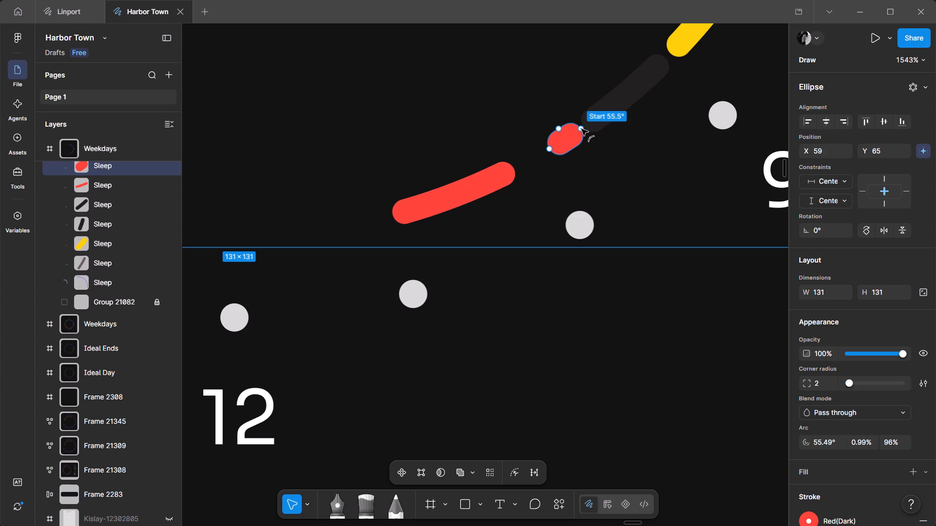
pyautogui.click(581, 129)
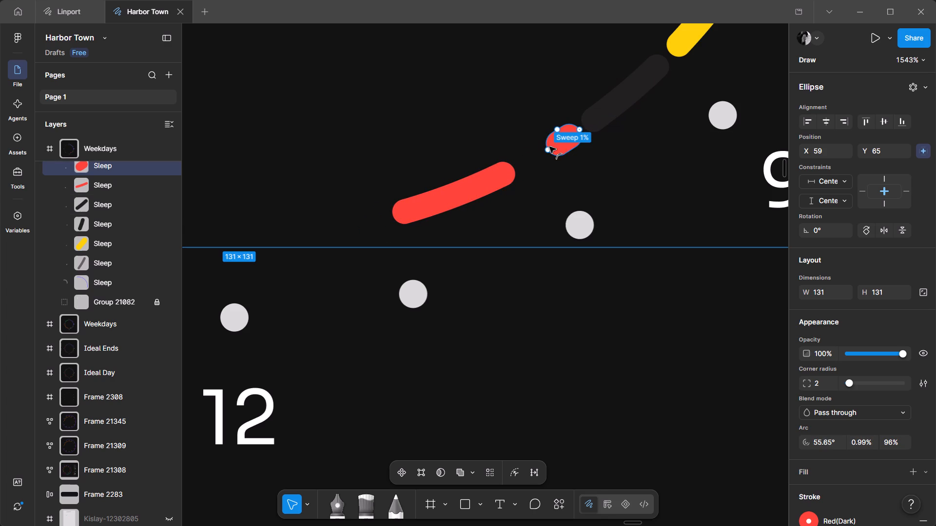
pyautogui.moveTo(549, 149); pyautogui.dragTo(526, 171)
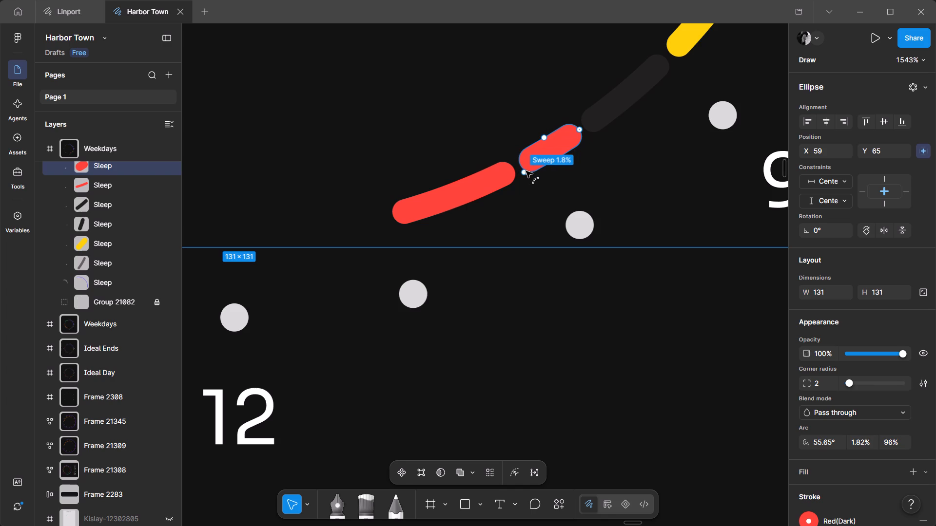
pyautogui.moveTo(526, 171); pyautogui.dragTo(524, 172)
pyautogui.keyDown('ctrl'); pyautogui.scroll(-9, 386, 108); pyautogui.keyUp('ctrl')
pyautogui.click(573, 196)
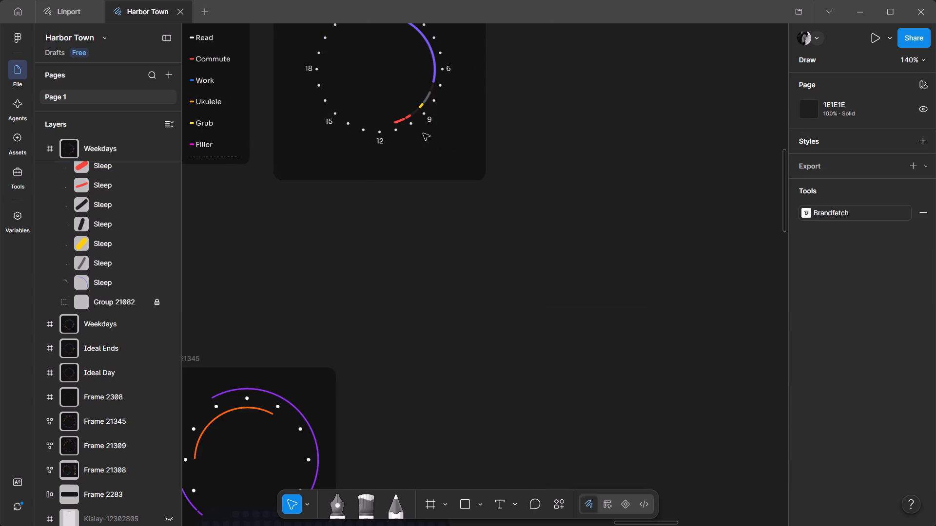
# Detach the short red arc's colour style and sample the Filler marker's magenta FF0ADE for its stroke.
pyautogui.keyDown('ctrl'); pyautogui.scroll(9, 412, 127); pyautogui.keyUp('ctrl')
pyautogui.click(390, 61)
pyautogui.scroll(3, 407, 87)
pyautogui.scroll(-1, 820, 391)
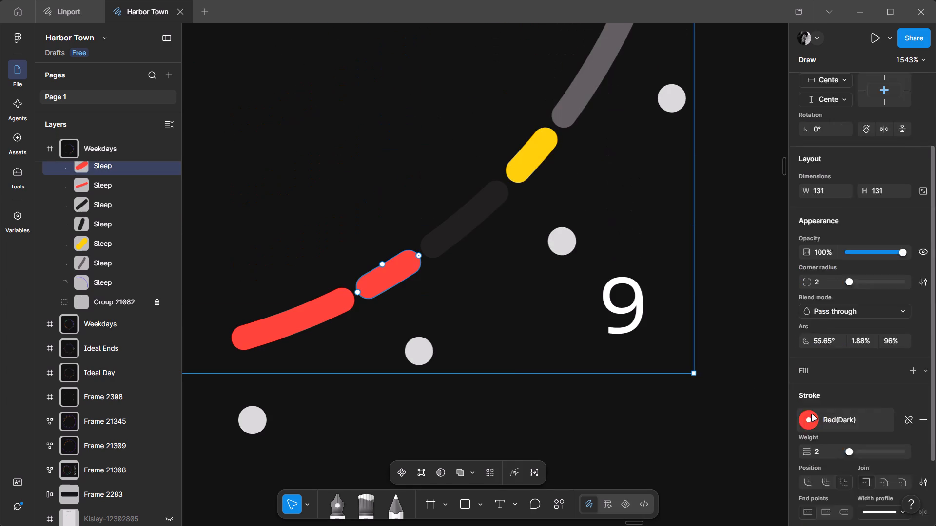
pyautogui.scroll(-1, 812, 415)
pyautogui.click(821, 328)
pyautogui.scroll(-2, 725, 418)
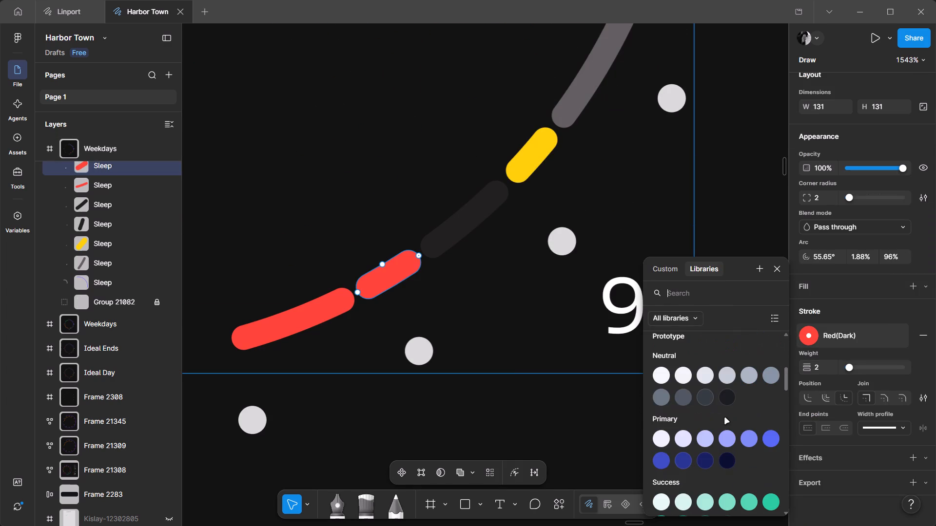
pyautogui.scroll(-11, 725, 418)
pyautogui.keyDown('ctrl'); pyautogui.scroll(4, 334, 396); pyautogui.keyUp('ctrl')
pyautogui.keyDown('ctrl'); pyautogui.scroll(4, 422, 341); pyautogui.keyUp('ctrl')
pyautogui.click(902, 335)
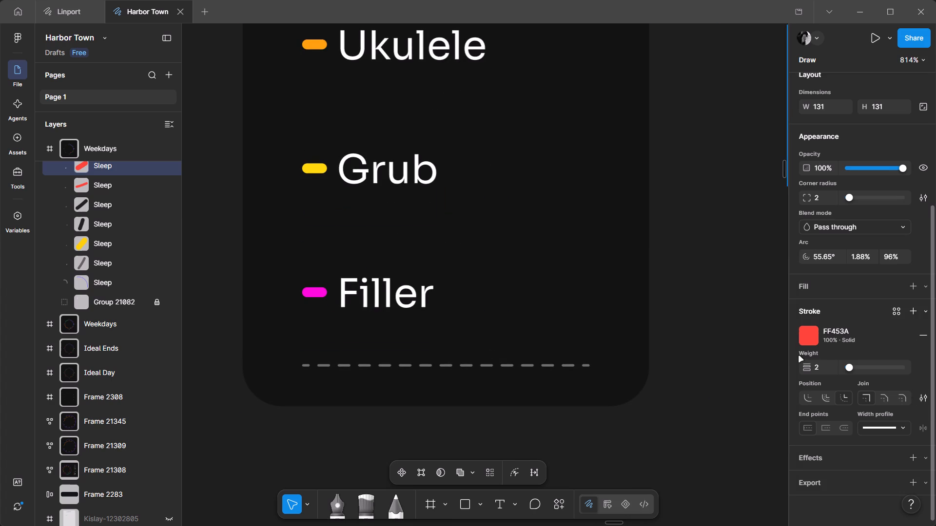
pyautogui.click(815, 333)
pyautogui.click(661, 400)
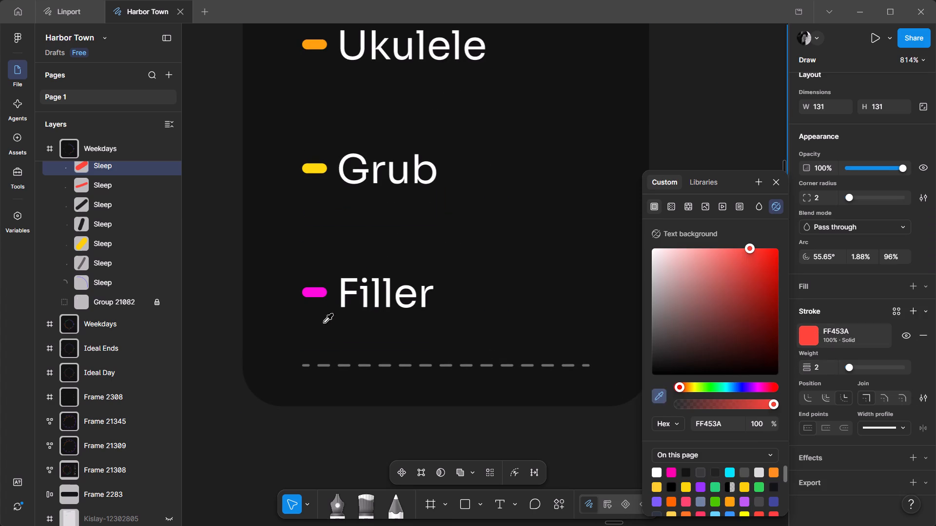
pyautogui.click(319, 293)
pyautogui.keyDown('ctrl'); pyautogui.scroll(-6, 311, 279); pyautogui.keyUp('ctrl')
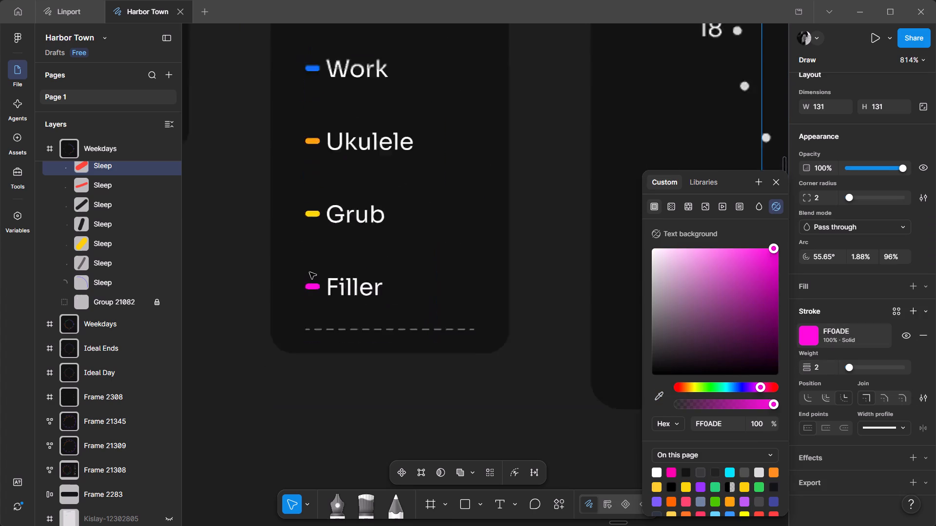
pyautogui.keyDown('ctrl'); pyautogui.scroll(-4, 310, 272); pyautogui.keyUp('ctrl')
pyautogui.click(380, 314)
# Examine the Weekdays chart's arcs and their spacing against the hour marks.
pyautogui.keyDown('ctrl'); pyautogui.scroll(5, 496, 248); pyautogui.keyUp('ctrl')
pyautogui.keyDown('ctrl'); pyautogui.scroll(5, 415, 249); pyautogui.keyUp('ctrl')
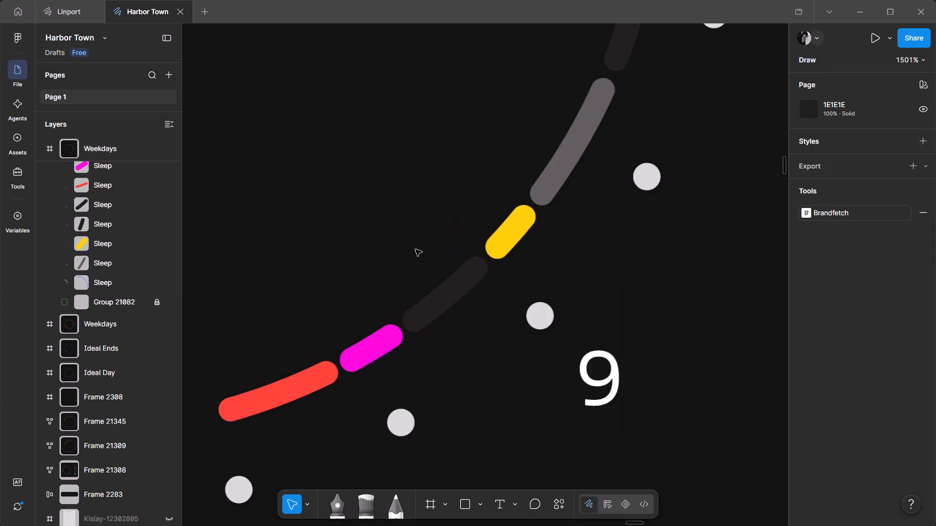
pyautogui.keyDown('ctrl'); pyautogui.scroll(-4, 415, 249); pyautogui.keyUp('ctrl')
pyautogui.keyDown('ctrl'); pyautogui.scroll(-2, 451, 267); pyautogui.keyUp('ctrl')
pyautogui.click(616, 277)
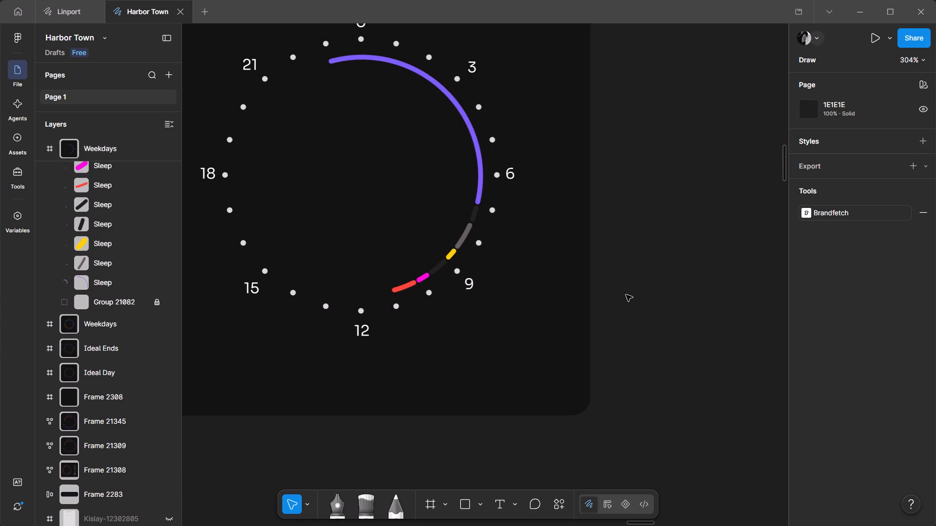
pyautogui.moveTo(636, 327); pyautogui.dragTo(663, 379, button='middle')
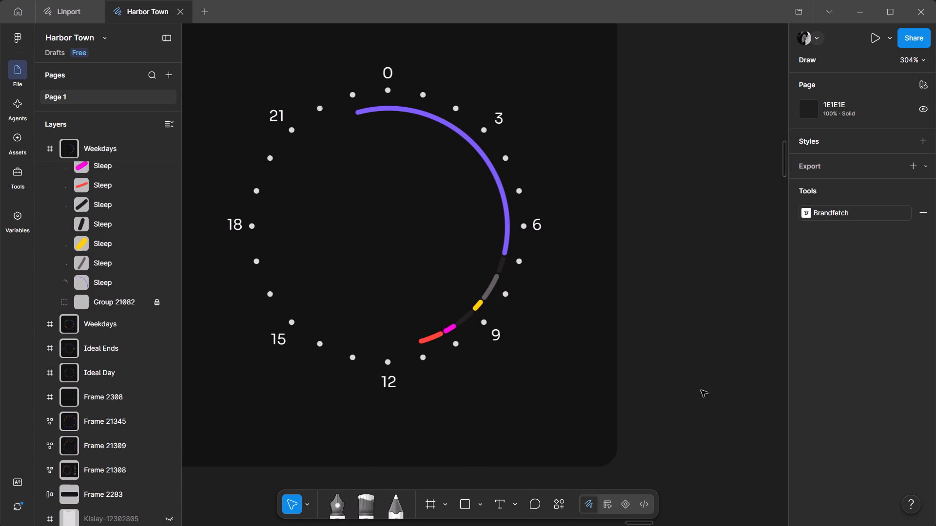
pyautogui.keyDown('ctrl'); pyautogui.scroll(7, 435, 332); pyautogui.keyUp('ctrl')
pyautogui.keyDown('ctrl'); pyautogui.scroll(-5, 453, 319); pyautogui.keyUp('ctrl')
pyautogui.keyDown('ctrl'); pyautogui.scroll(-4, 513, 311); pyautogui.keyUp('ctrl')
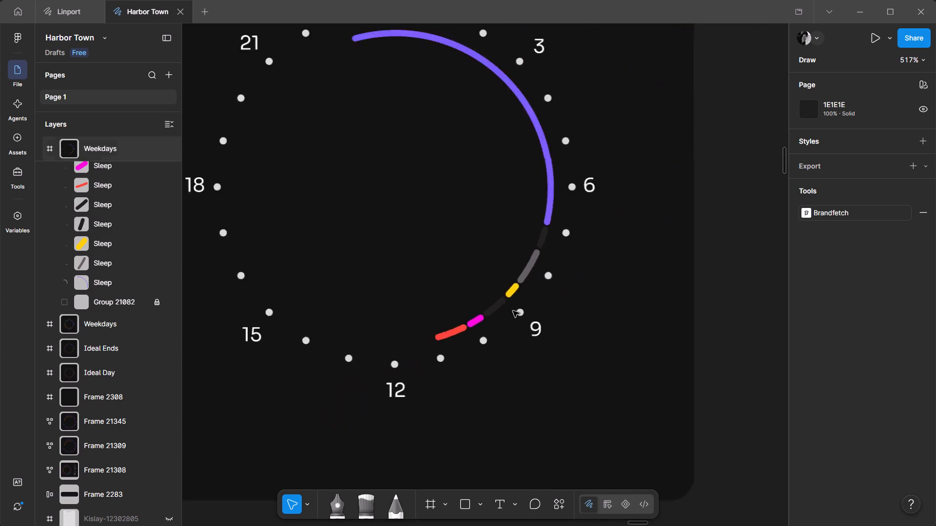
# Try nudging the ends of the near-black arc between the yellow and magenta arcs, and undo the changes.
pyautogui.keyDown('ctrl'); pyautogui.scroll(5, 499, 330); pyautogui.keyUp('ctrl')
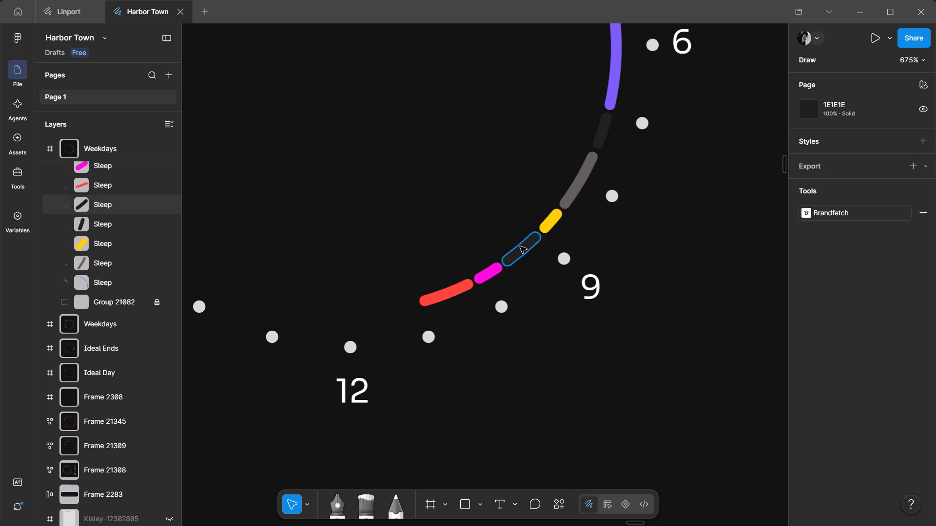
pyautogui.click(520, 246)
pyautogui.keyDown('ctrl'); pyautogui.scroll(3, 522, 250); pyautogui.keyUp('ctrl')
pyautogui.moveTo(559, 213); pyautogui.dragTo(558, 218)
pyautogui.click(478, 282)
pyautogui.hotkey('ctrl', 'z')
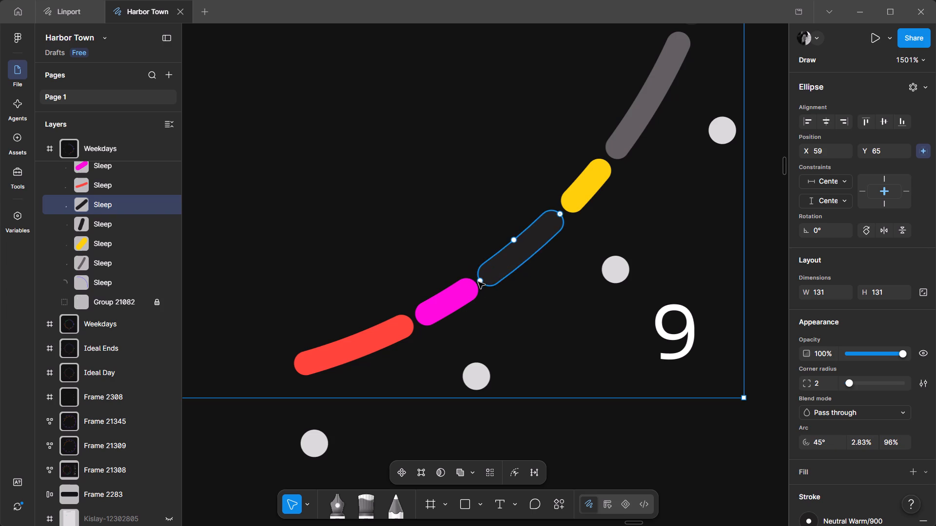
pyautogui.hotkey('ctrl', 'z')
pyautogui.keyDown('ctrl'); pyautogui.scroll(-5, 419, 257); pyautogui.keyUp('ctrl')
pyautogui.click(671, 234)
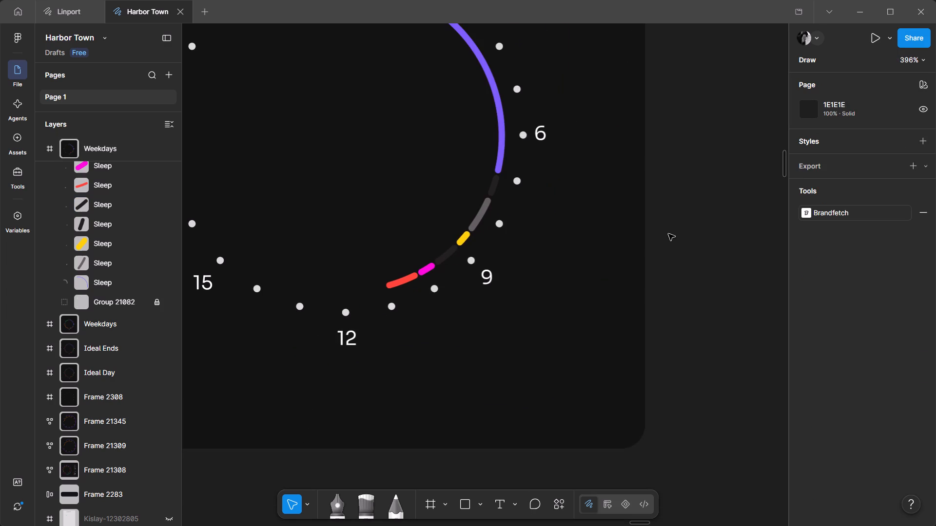
# Adjust the start of the Neutral Warm/700 grey arc to about 23.3°.
pyautogui.keyDown('ctrl'); pyautogui.scroll(3, 482, 221); pyautogui.keyUp('ctrl')
pyautogui.keyDown('ctrl'); pyautogui.scroll(-3, 482, 221); pyautogui.keyUp('ctrl')
pyautogui.keyDown('ctrl'); pyautogui.scroll(3, 493, 187); pyautogui.keyUp('ctrl')
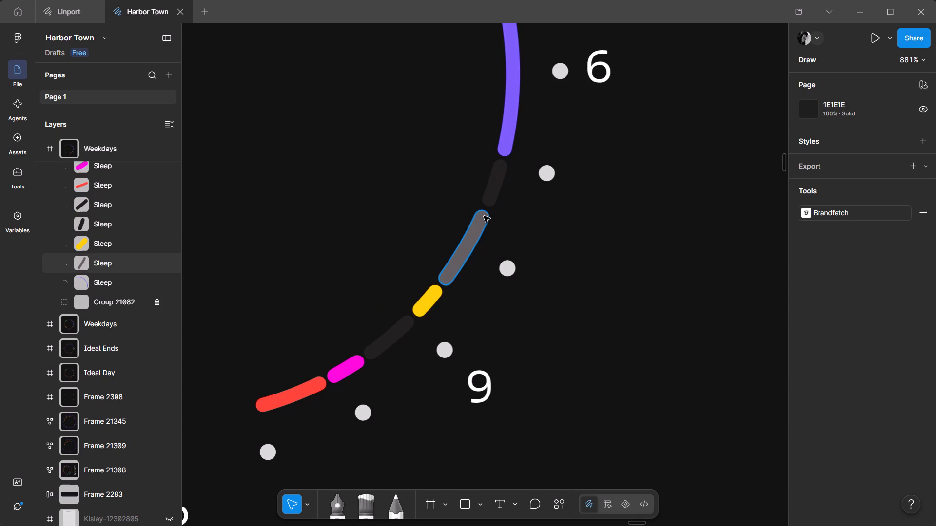
pyautogui.click(472, 233)
pyautogui.keyDown('ctrl'); pyautogui.scroll(3, 480, 220); pyautogui.keyUp('ctrl')
pyautogui.click(489, 199)
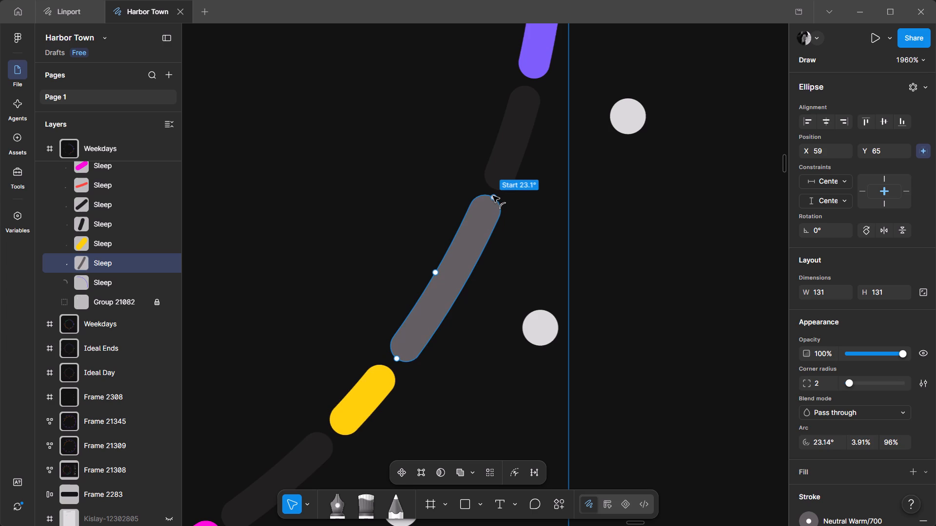
pyautogui.keyDown('ctrl'); pyautogui.scroll(-2, 483, 200); pyautogui.keyUp('ctrl')
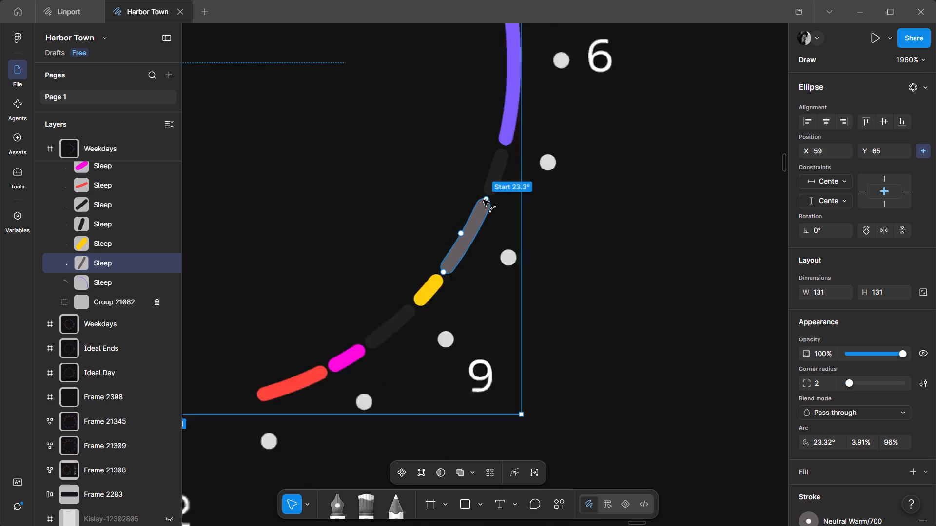
# Examine the gaps between the purple, near-black, grey and yellow arcs on the new Weekdays chart.
pyautogui.keyDown('ctrl'); pyautogui.scroll(-5, 483, 200); pyautogui.keyUp('ctrl')
pyautogui.click(619, 250)
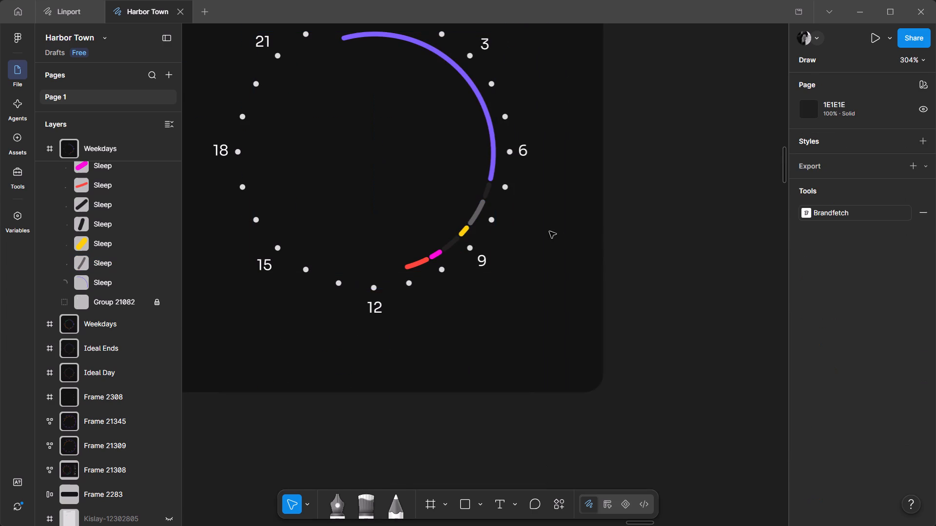
pyautogui.keyDown('ctrl'); pyautogui.scroll(3, 486, 200); pyautogui.keyUp('ctrl')
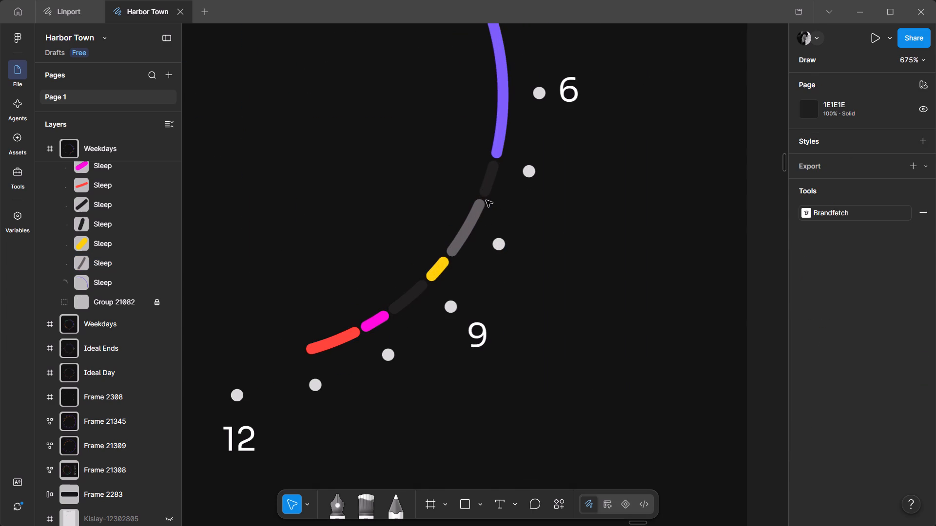
pyautogui.keyDown('ctrl'); pyautogui.scroll(4, 495, 182); pyautogui.keyUp('ctrl')
pyautogui.keyDown('ctrl'); pyautogui.click(495, 165); pyautogui.keyUp('ctrl')
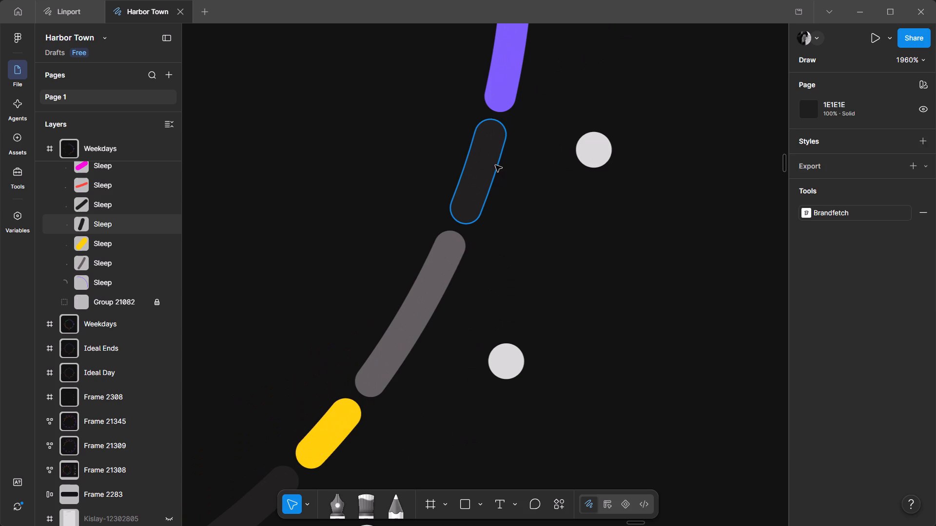
pyautogui.click(497, 117)
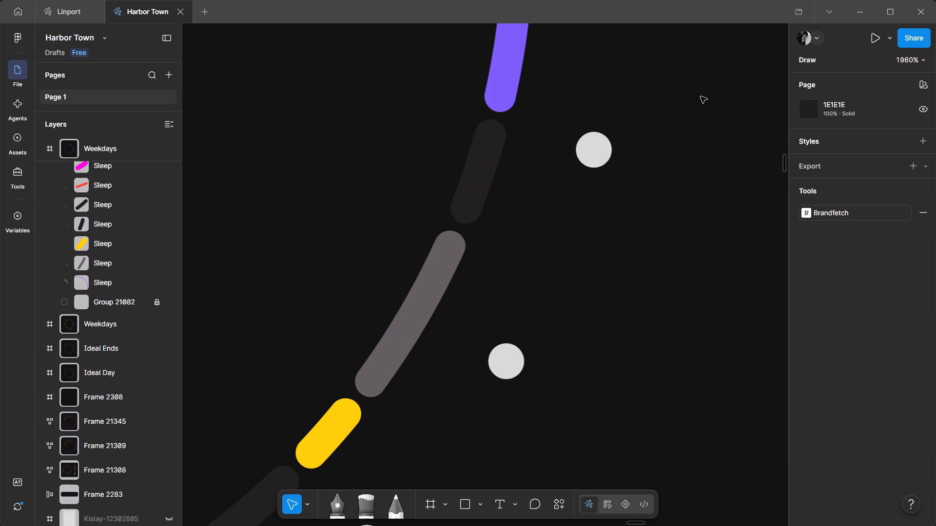
pyautogui.keyDown('ctrl'); pyautogui.scroll(-10, 668, 120); pyautogui.keyUp('ctrl')
pyautogui.click(517, 359)
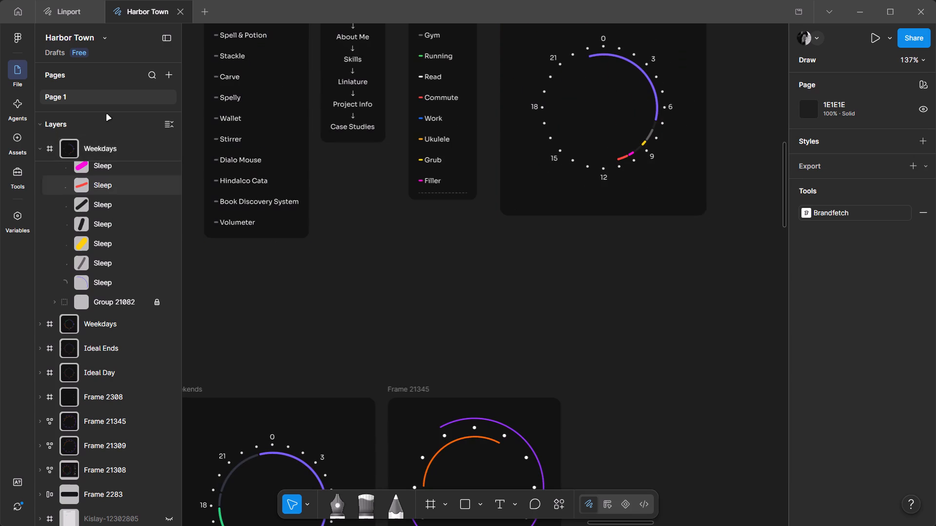
# Collapse all expanded layers in the layer list.
pyautogui.click(157, 124)
pyautogui.click(162, 124)
pyautogui.click(166, 122)
pyautogui.click(418, 295)
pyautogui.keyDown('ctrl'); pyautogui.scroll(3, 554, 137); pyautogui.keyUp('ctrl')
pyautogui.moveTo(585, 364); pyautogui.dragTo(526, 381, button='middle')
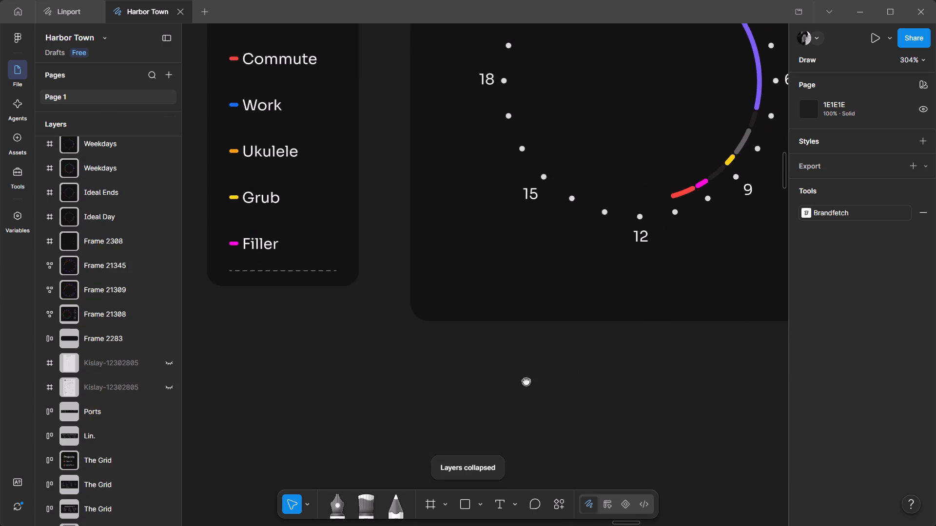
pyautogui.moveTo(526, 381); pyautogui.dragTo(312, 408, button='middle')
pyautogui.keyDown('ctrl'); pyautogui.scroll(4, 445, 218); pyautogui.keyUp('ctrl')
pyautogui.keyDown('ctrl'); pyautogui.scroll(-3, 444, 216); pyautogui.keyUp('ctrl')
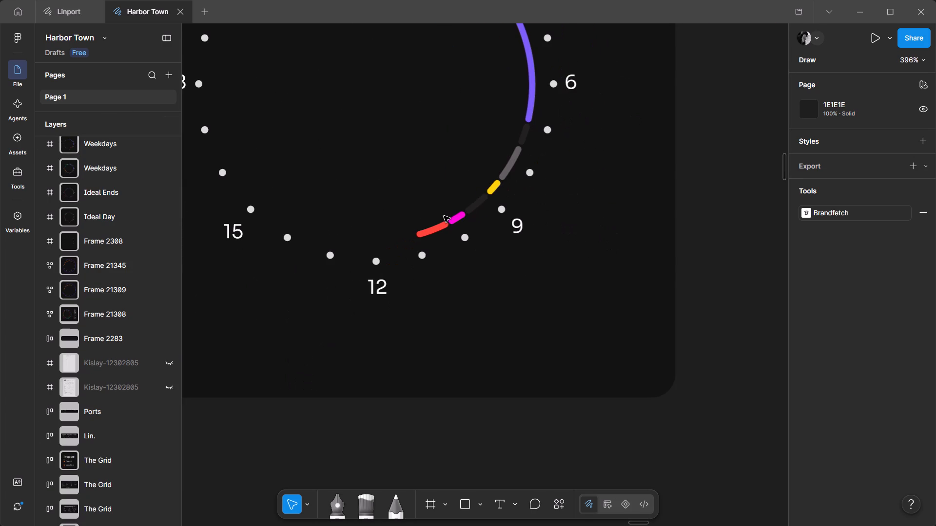
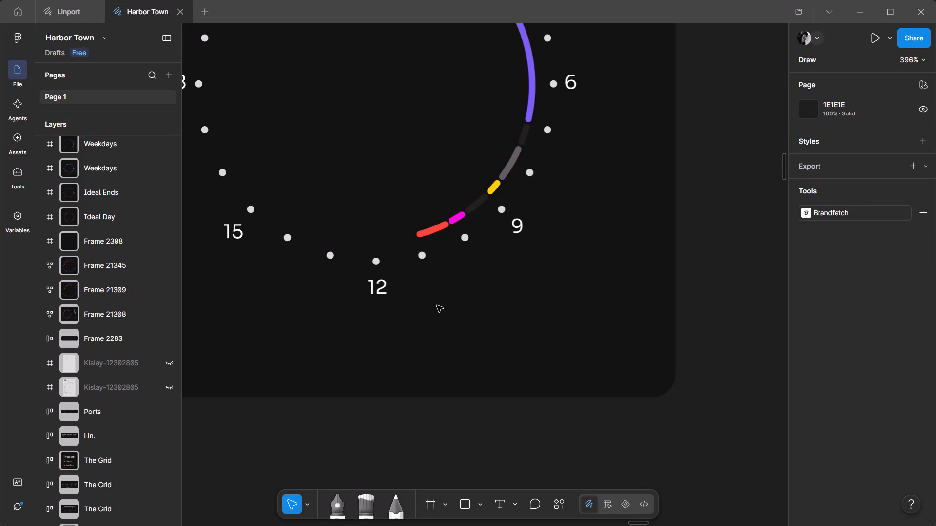
# Examine the arcs on the new Weekdays chart against the hour dots, the gaps between them and the Subjects colour list.
pyautogui.keyDown('ctrl'); pyautogui.scroll(3, 424, 183); pyautogui.keyUp('ctrl')
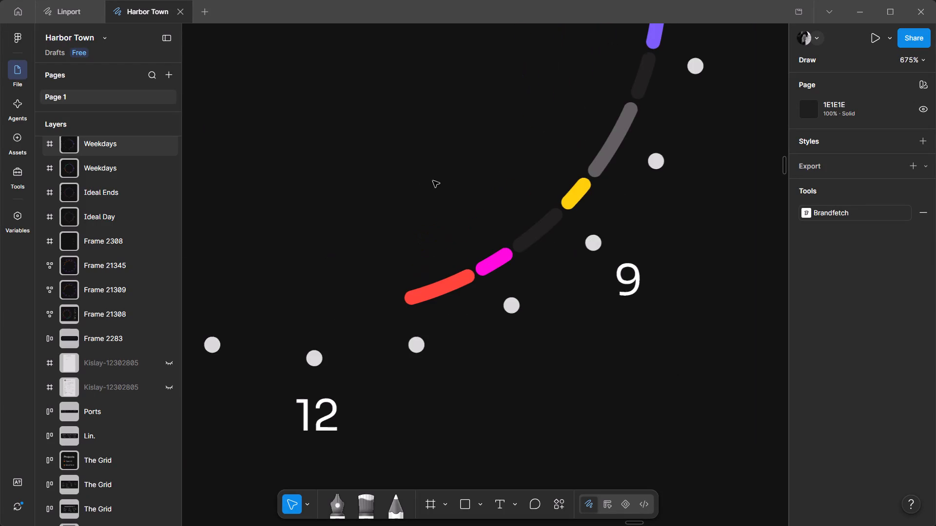
pyautogui.keyDown('ctrl'); pyautogui.scroll(4, 537, 245); pyautogui.keyUp('ctrl')
pyautogui.keyDown('ctrl'); pyautogui.scroll(-3, 537, 245); pyautogui.keyUp('ctrl')
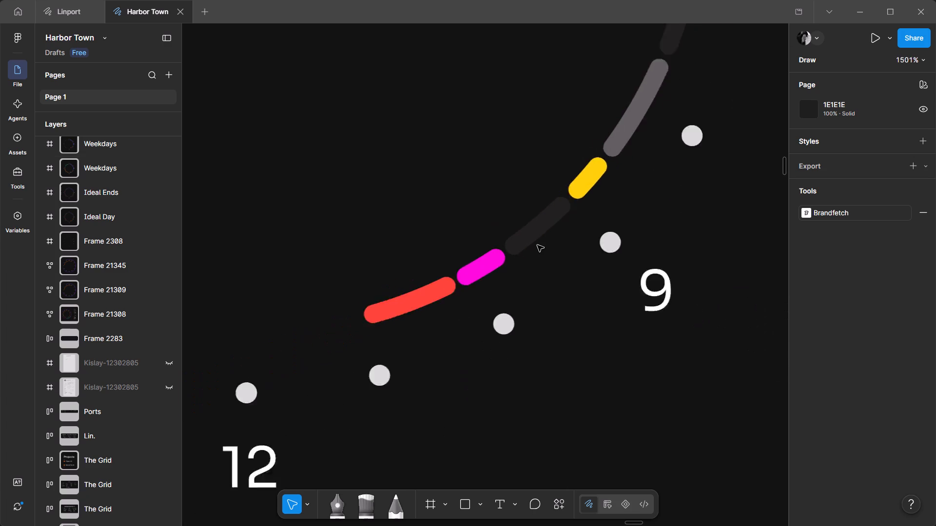
pyautogui.keyDown('ctrl'); pyautogui.scroll(-4, 537, 245); pyautogui.keyUp('ctrl')
pyautogui.keyDown('ctrl'); pyautogui.scroll(3, 537, 245); pyautogui.keyUp('ctrl')
pyautogui.keyDown('ctrl'); pyautogui.scroll(-5, 537, 245); pyautogui.keyUp('ctrl')
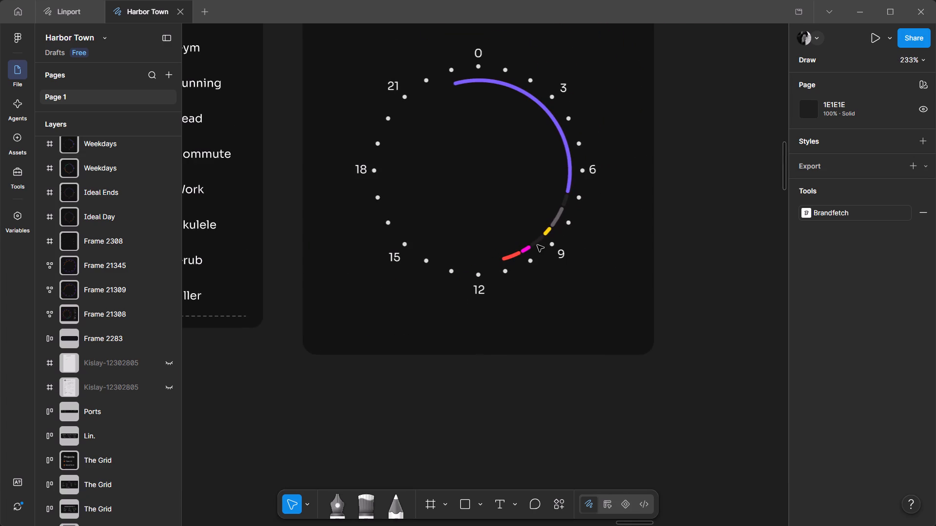
pyautogui.keyDown('ctrl'); pyautogui.scroll(3, 499, 105); pyautogui.keyUp('ctrl')
pyautogui.keyDown('ctrl'); pyautogui.scroll(-2, 499, 105); pyautogui.keyUp('ctrl')
pyautogui.keyDown('ctrl'); pyautogui.scroll(3, 405, 37); pyautogui.keyUp('ctrl')
pyautogui.keyDown('ctrl'); pyautogui.scroll(-5, 487, 118); pyautogui.keyUp('ctrl')
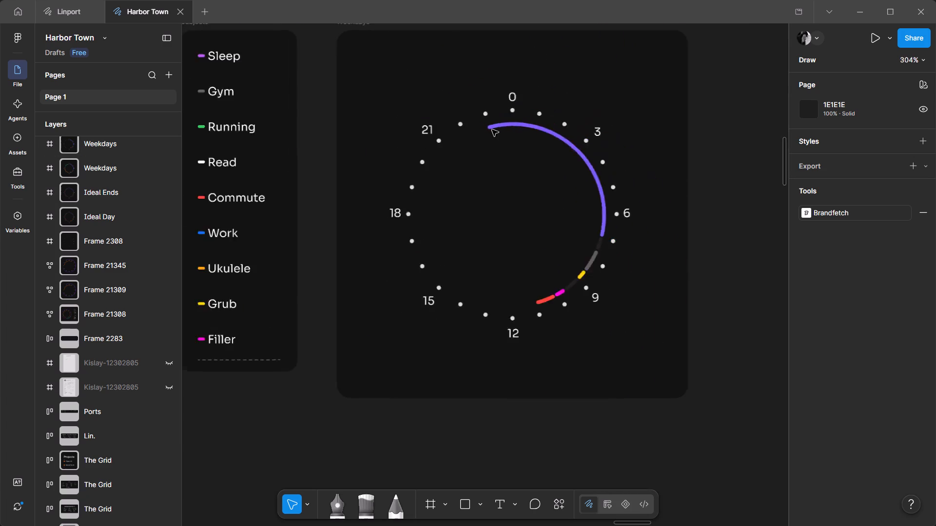
pyautogui.click(694, 130)
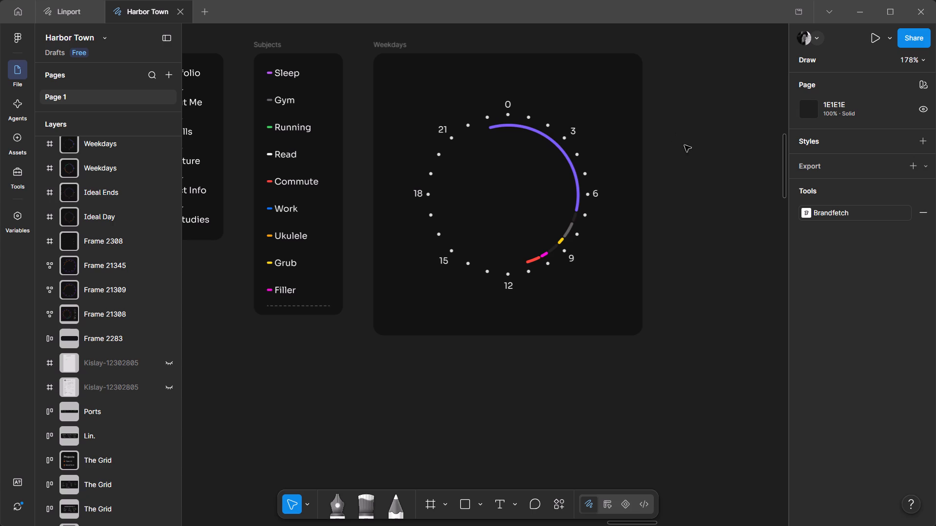
pyautogui.click(684, 273)
pyautogui.keyDown('ctrl'); pyautogui.scroll(2, 521, 215); pyautogui.keyUp('ctrl')
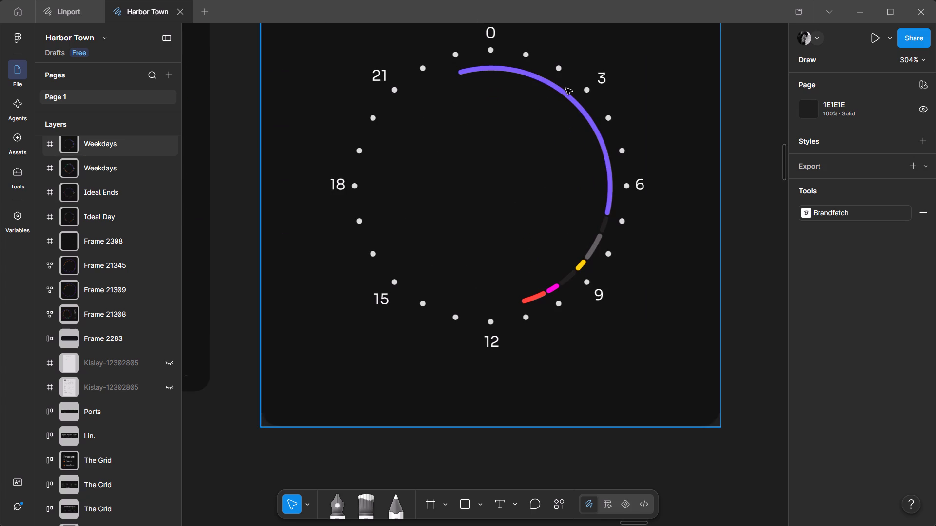
pyautogui.keyDown('ctrl'); pyautogui.scroll(1, 655, 227); pyautogui.keyUp('ctrl')
pyautogui.keyDown('ctrl'); pyautogui.scroll(5, 580, 205); pyautogui.keyUp('ctrl')
pyautogui.keyDown('ctrl'); pyautogui.scroll(-4, 577, 203); pyautogui.keyUp('ctrl')
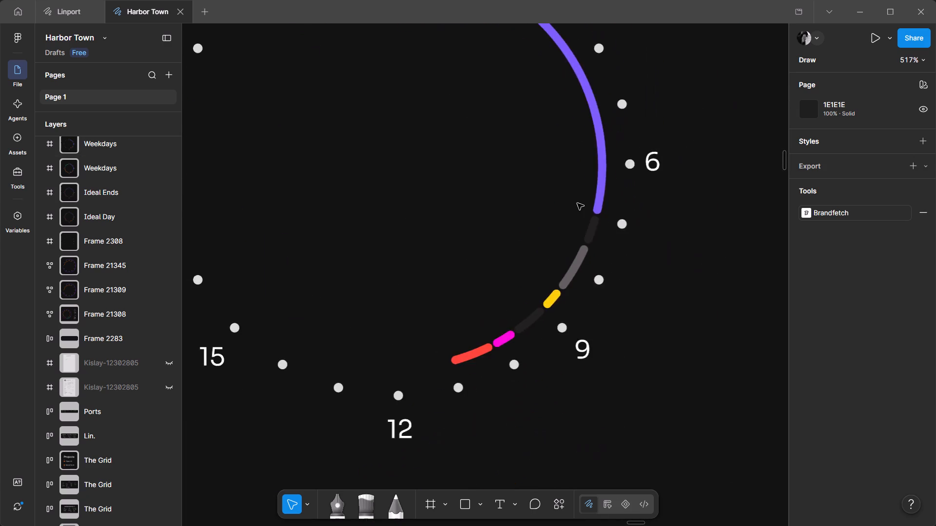
pyautogui.keyDown('ctrl'); pyautogui.scroll(-4, 577, 203); pyautogui.keyUp('ctrl')
pyautogui.click(681, 255)
pyautogui.keyDown('ctrl'); pyautogui.scroll(5, 551, 182); pyautogui.keyUp('ctrl')
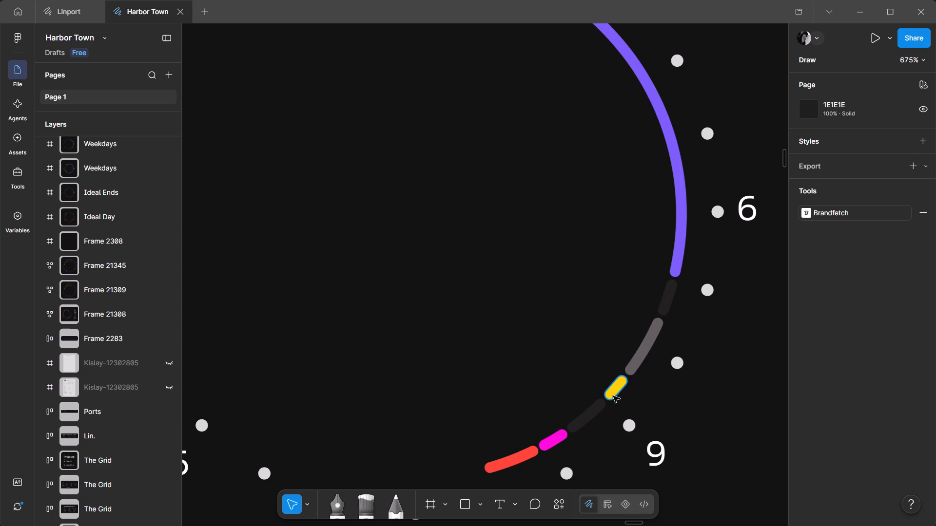
pyautogui.scroll(-1, 558, 390)
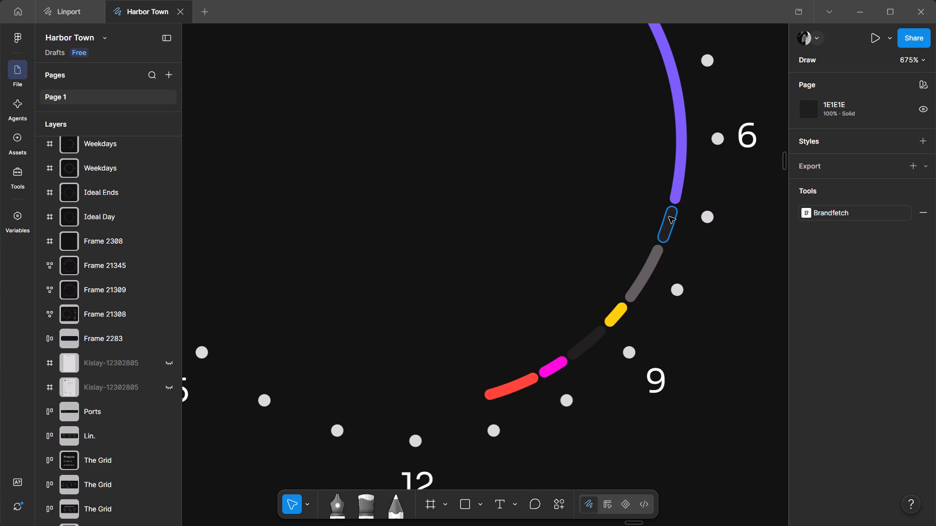
pyautogui.keyDown('ctrl'); pyautogui.scroll(-5, 476, 281); pyautogui.keyUp('ctrl')
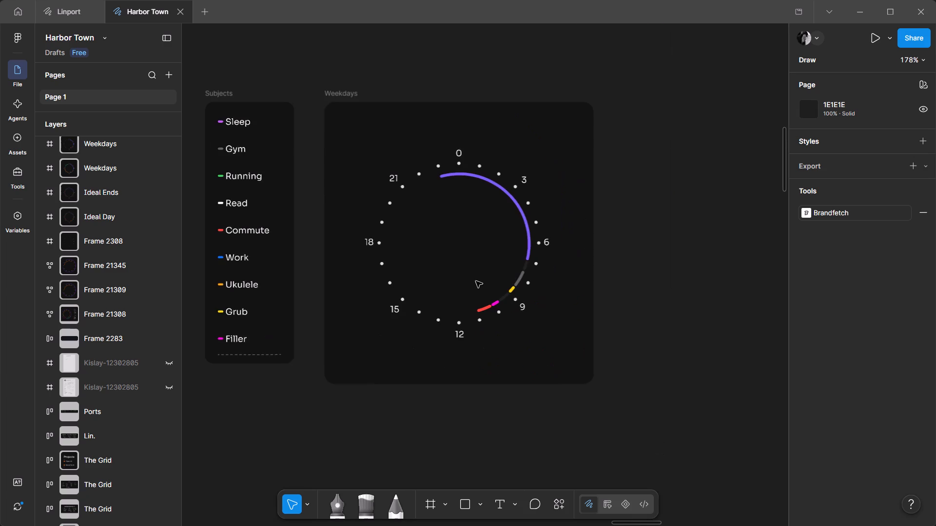
pyautogui.moveTo(355, 432); pyautogui.dragTo(433, 418, button='middle')
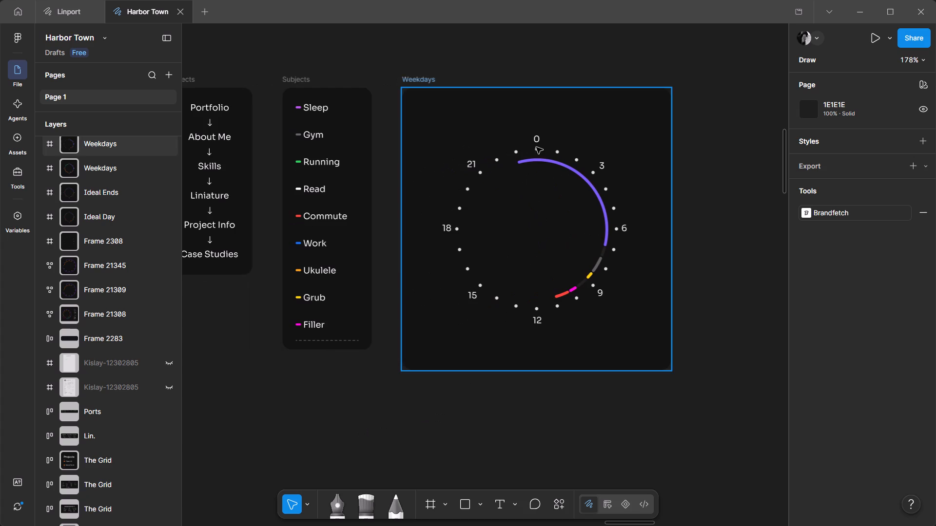
pyautogui.keyDown('ctrl'); pyautogui.scroll(3, 535, 148); pyautogui.keyUp('ctrl')
pyautogui.keyDown('ctrl'); pyautogui.scroll(-1, 503, 169); pyautogui.keyUp('ctrl')
pyautogui.keyDown('ctrl'); pyautogui.scroll(2, 611, 379); pyautogui.keyUp('ctrl')
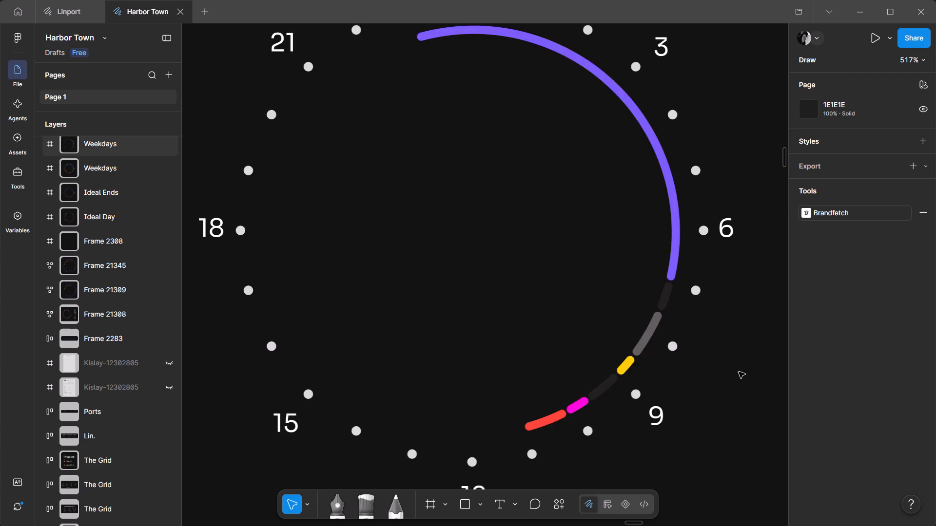
pyautogui.keyDown('ctrl'); pyautogui.scroll(-4, 739, 372); pyautogui.keyUp('ctrl')
pyautogui.keyDown('ctrl'); pyautogui.click(707, 467); pyautogui.keyUp('ctrl')
pyautogui.moveTo(757, 464); pyautogui.dragTo(667, 426, button='middle')
pyautogui.keyDown('ctrl'); pyautogui.scroll(3, 667, 426); pyautogui.keyUp('ctrl')
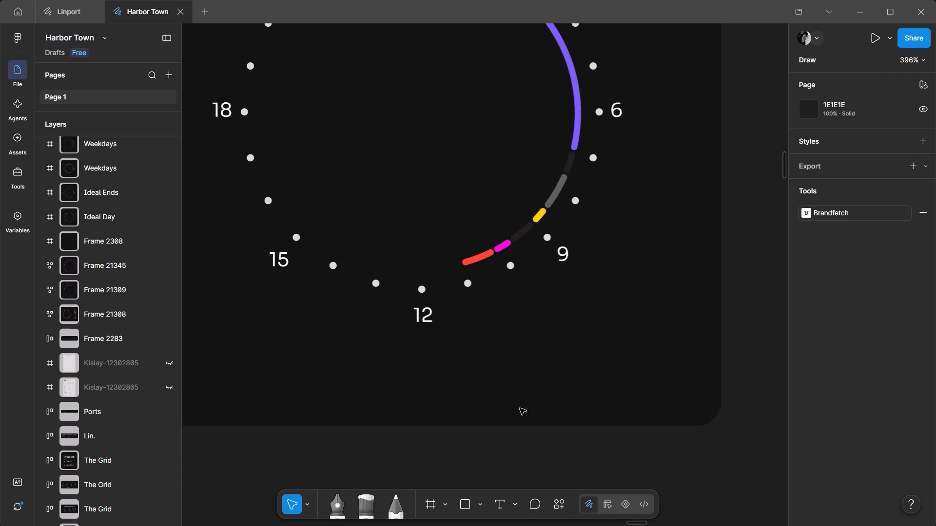
pyautogui.keyDown('ctrl'); pyautogui.scroll(1, 537, 401); pyautogui.keyUp('ctrl')
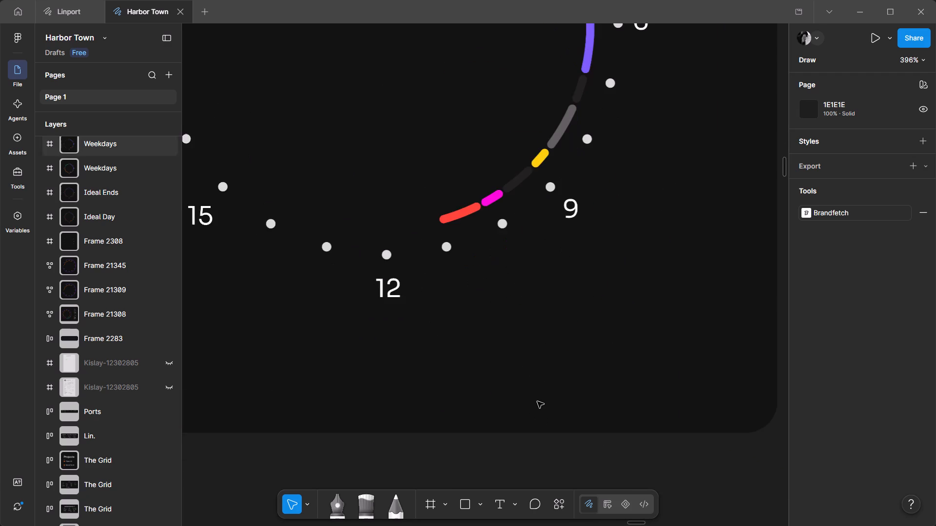
pyautogui.keyDown('shift'); pyautogui.moveTo(546, 398); pyautogui.dragTo(564, 514, button='middle'); pyautogui.keyUp('shift')
pyautogui.scroll(2, 620, 432)
pyautogui.moveTo(620, 432); pyautogui.dragTo(735, 420, button='middle')
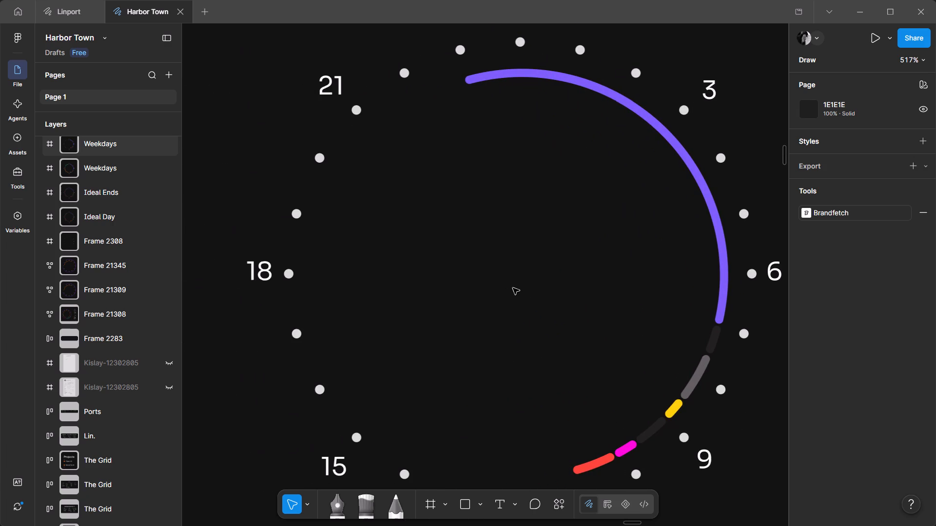
pyautogui.keyDown('ctrl'); pyautogui.scroll(-11, 528, 285); pyautogui.keyUp('ctrl')
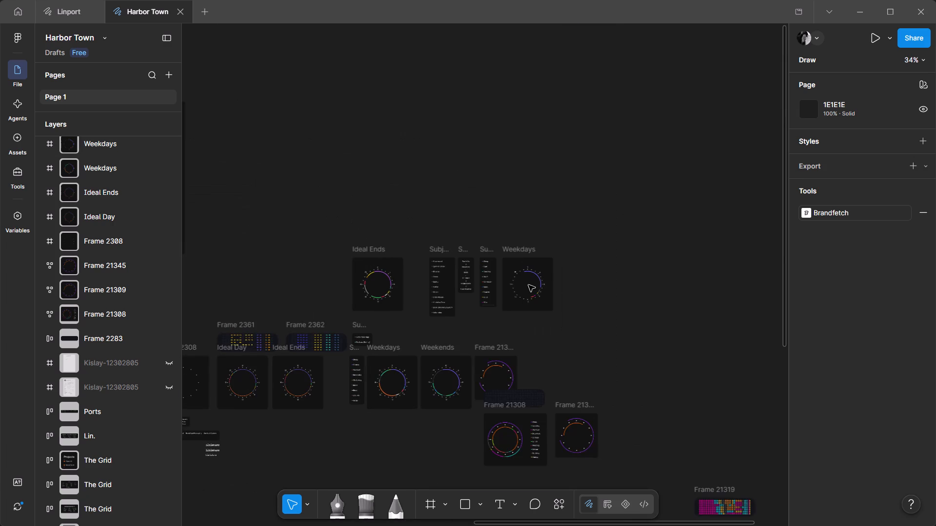
pyautogui.keyDown('ctrl'); pyautogui.scroll(10, 528, 285); pyautogui.keyUp('ctrl')
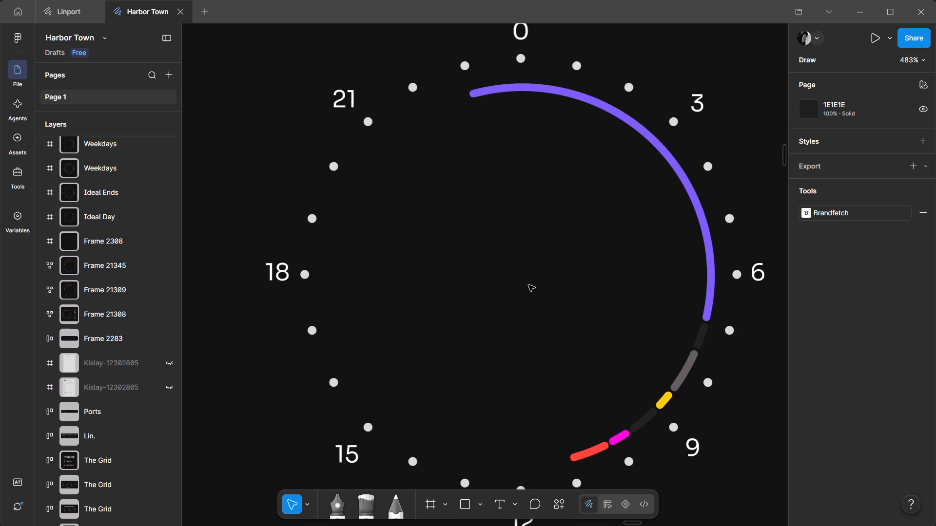
pyautogui.keyDown('ctrl'); pyautogui.scroll(-6, 528, 285); pyautogui.keyUp('ctrl')
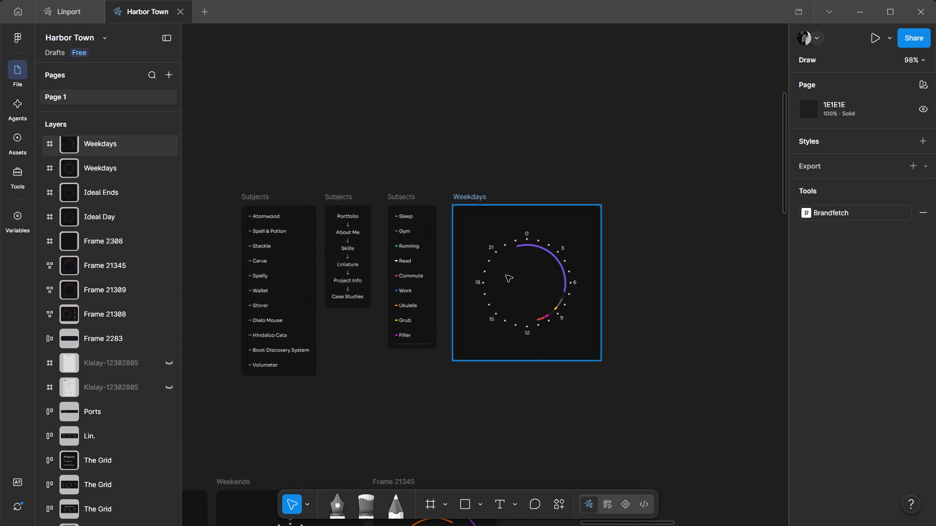
# Nudge the start of the long purple Sleep arc on the new Weekdays chart to about -105°.
pyautogui.keyDown('ctrl'); pyautogui.scroll(4, 506, 275); pyautogui.keyUp('ctrl')
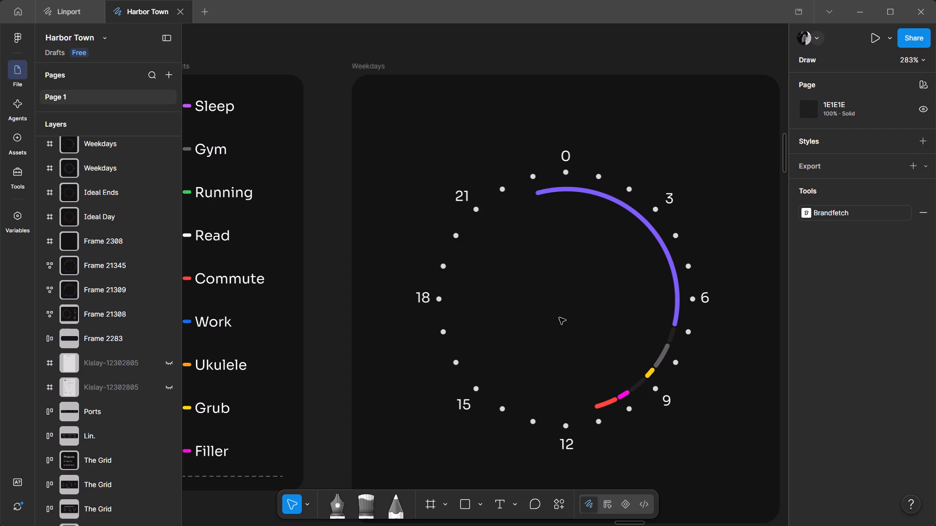
pyautogui.keyDown('ctrl'); pyautogui.scroll(3, 542, 182); pyautogui.keyUp('ctrl')
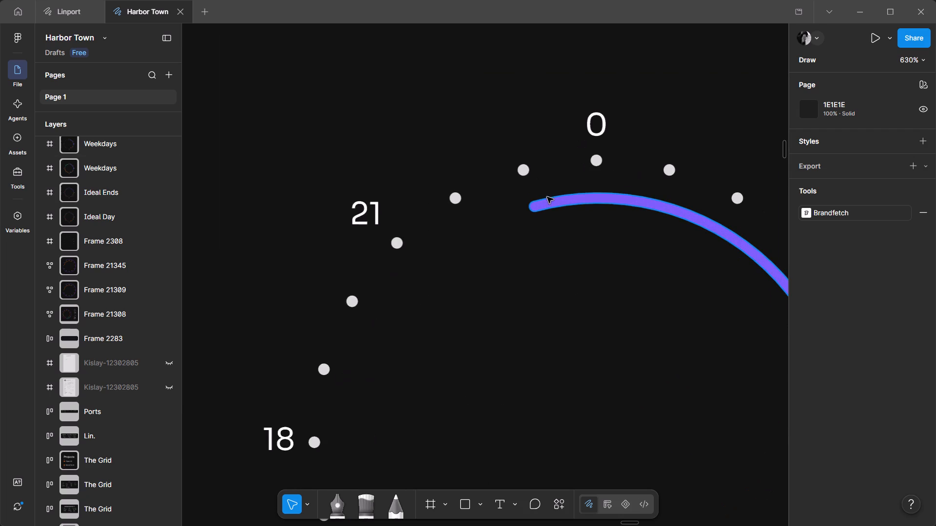
pyautogui.keyDown('ctrl'); pyautogui.click(547, 199); pyautogui.keyUp('ctrl')
pyautogui.moveTo(527, 207); pyautogui.dragTo(532, 207)
pyautogui.keyDown('ctrl'); pyautogui.scroll(-5, 448, 144); pyautogui.keyUp('ctrl')
pyautogui.click(656, 150)
# Duplicate the purple Sleep arc and reshape the copy to run counterclockwise from about -106.3° to near the 19-hour dot.
pyautogui.keyDown('ctrl'); pyautogui.scroll(3, 522, 131); pyautogui.keyUp('ctrl')
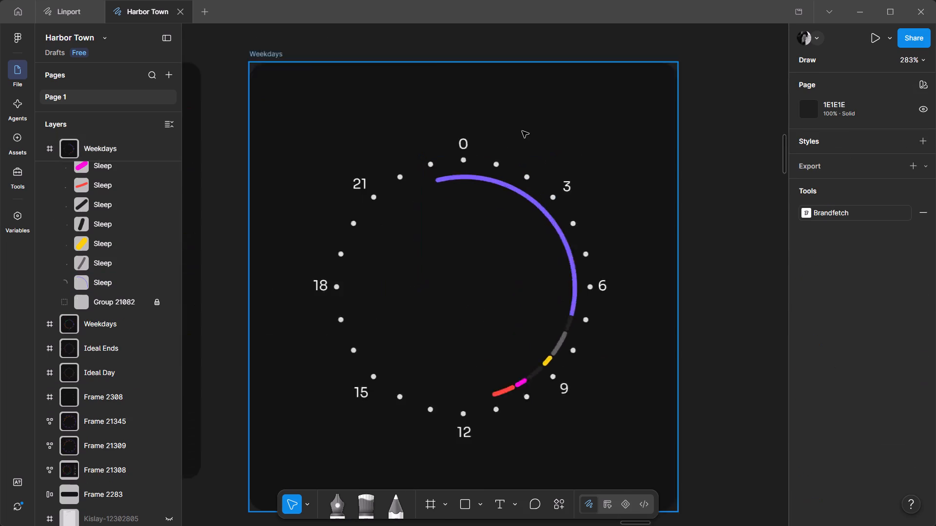
pyautogui.keyDown('ctrl'); pyautogui.click(470, 196); pyautogui.keyUp('ctrl')
pyautogui.hotkey('ctrl', 'c')
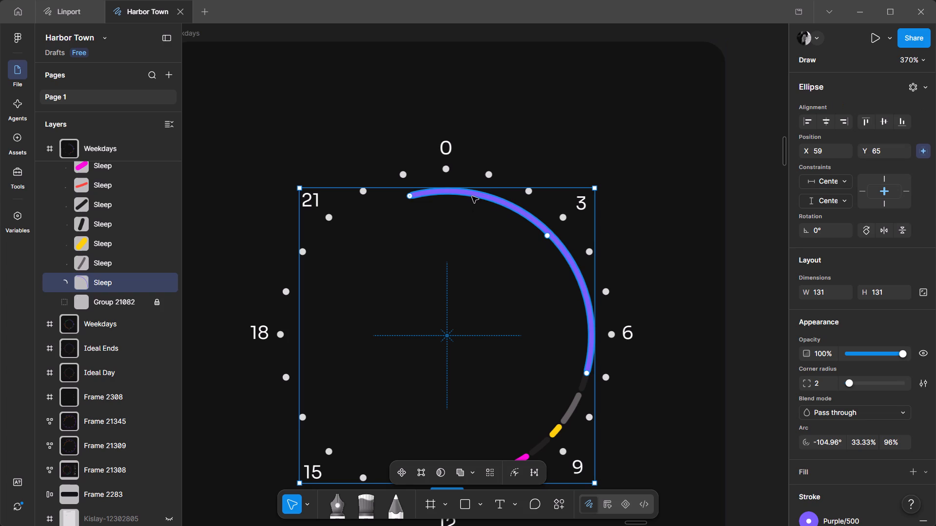
pyautogui.hotkey('ctrl', 'v')
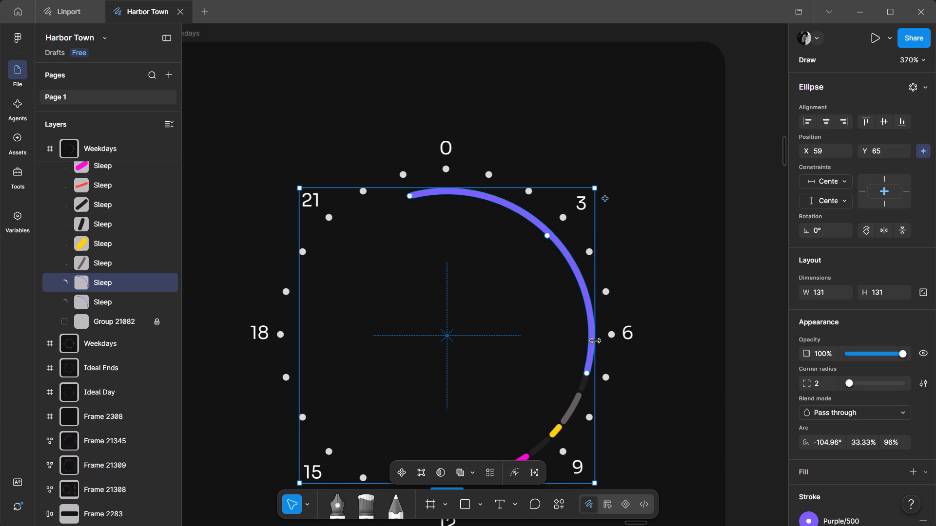
pyautogui.moveTo(588, 372); pyautogui.dragTo(496, 181)
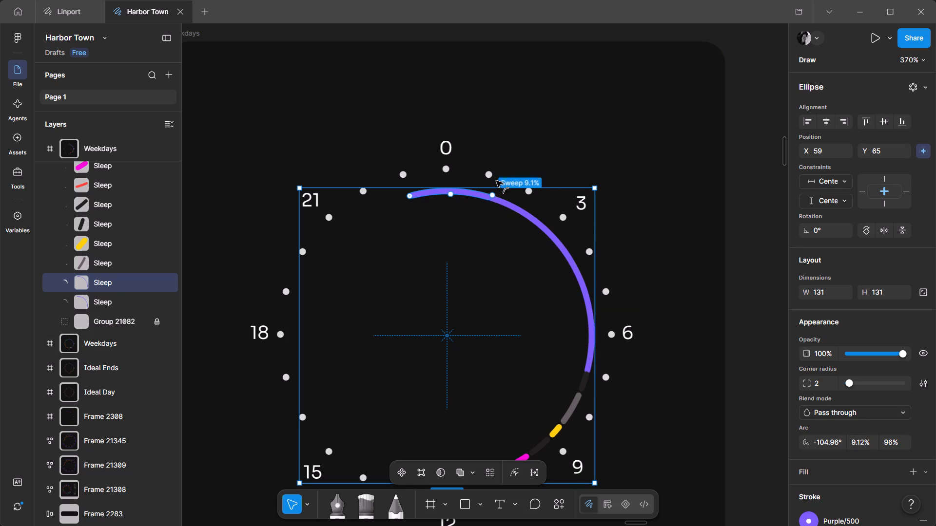
pyautogui.moveTo(496, 181); pyautogui.dragTo(351, 248)
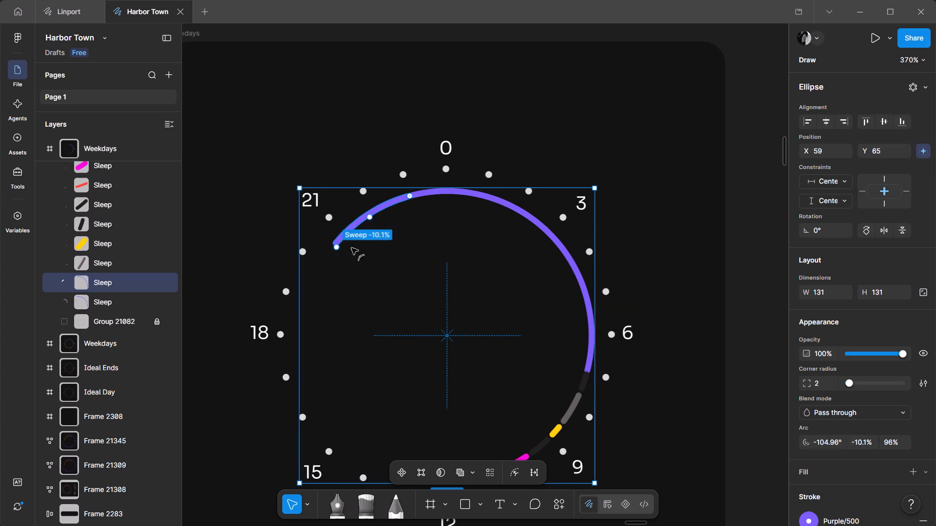
pyautogui.moveTo(351, 248); pyautogui.dragTo(378, 227)
pyautogui.moveTo(410, 198); pyautogui.dragTo(290, 299)
pyautogui.moveTo(308, 300); pyautogui.dragTo(421, 226)
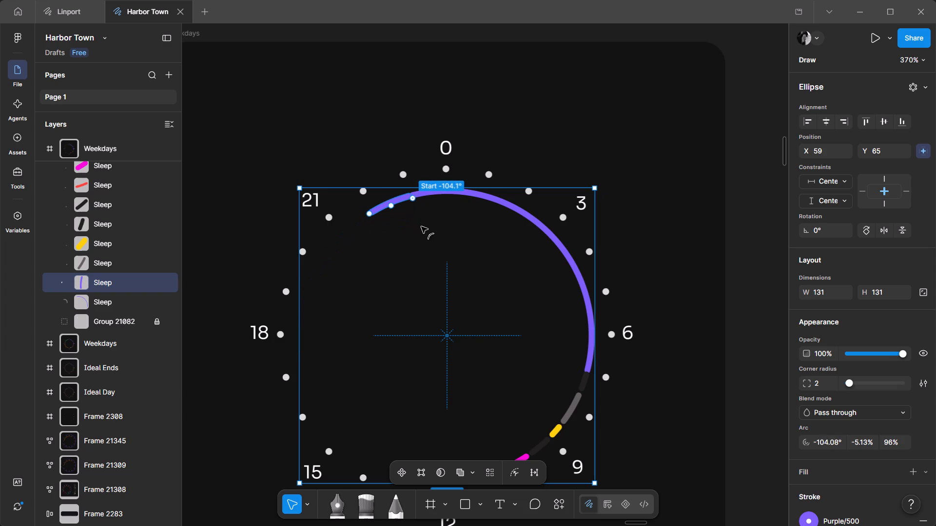
pyautogui.moveTo(421, 226); pyautogui.dragTo(417, 227)
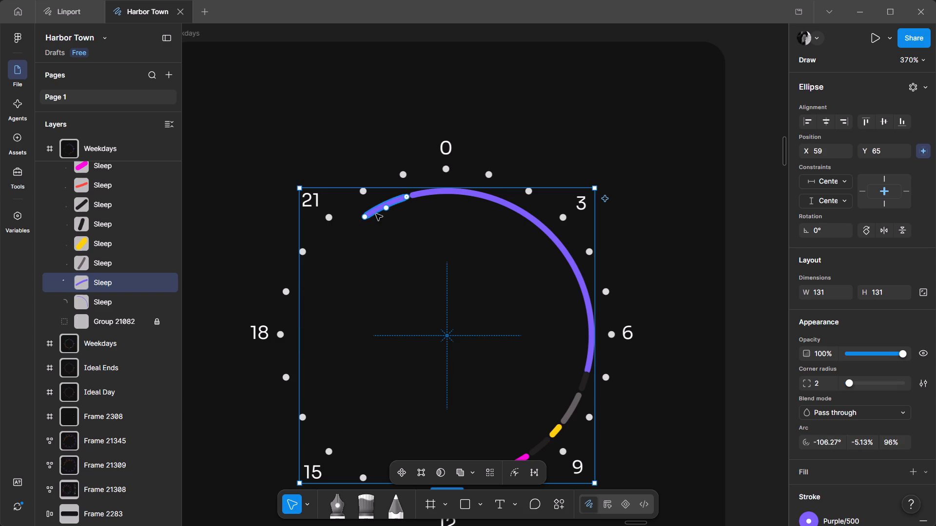
pyautogui.moveTo(366, 218); pyautogui.dragTo(335, 343)
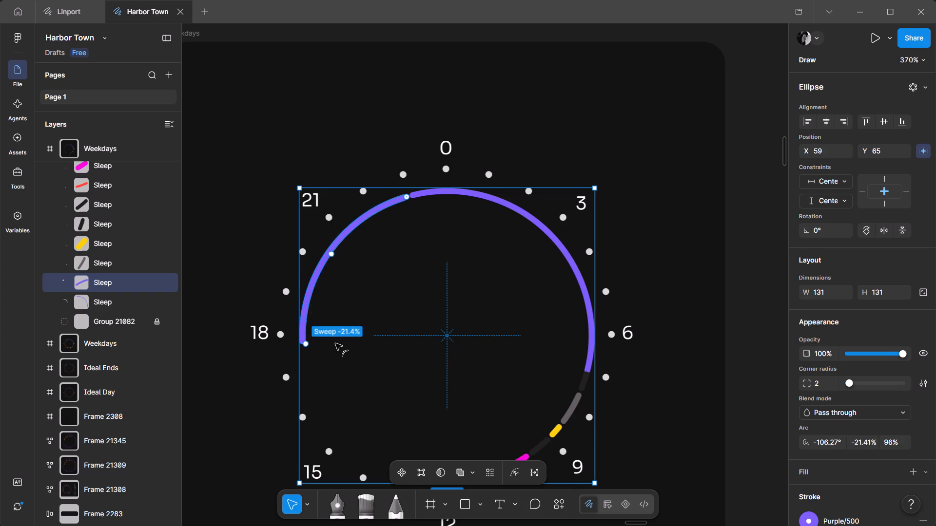
pyautogui.moveTo(335, 343); pyautogui.dragTo(348, 309)
pyautogui.scroll(-3, 361, 297)
pyautogui.click(526, 417)
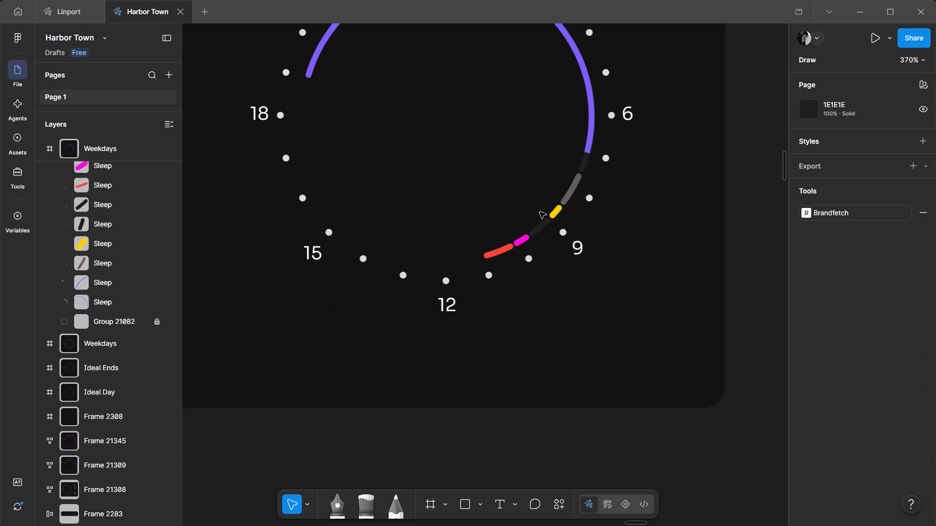
# Duplicate the original purple arc again and reshape the copy beside the red arc, starting at about 77° with a 14.8% sweep.
pyautogui.keyDown('ctrl'); pyautogui.scroll(-3, 554, 253); pyautogui.keyUp('ctrl')
pyautogui.keyDown('ctrl'); pyautogui.scroll(2, 517, 141); pyautogui.keyUp('ctrl')
pyautogui.keyDown('ctrl'); pyautogui.click(519, 123); pyautogui.keyUp('ctrl')
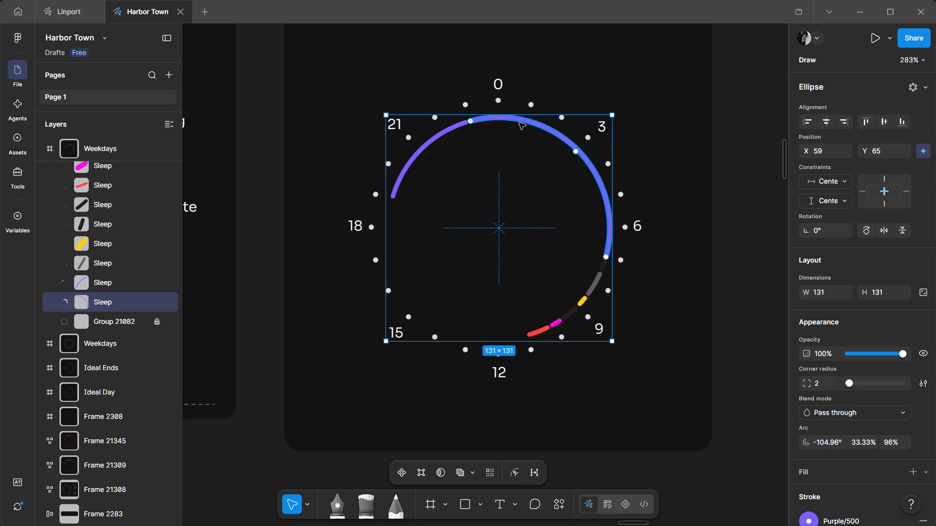
pyautogui.hotkey('ctrl', 'c')
pyautogui.hotkey('ctrl', 'v')
pyautogui.moveTo(468, 121); pyautogui.dragTo(530, 451)
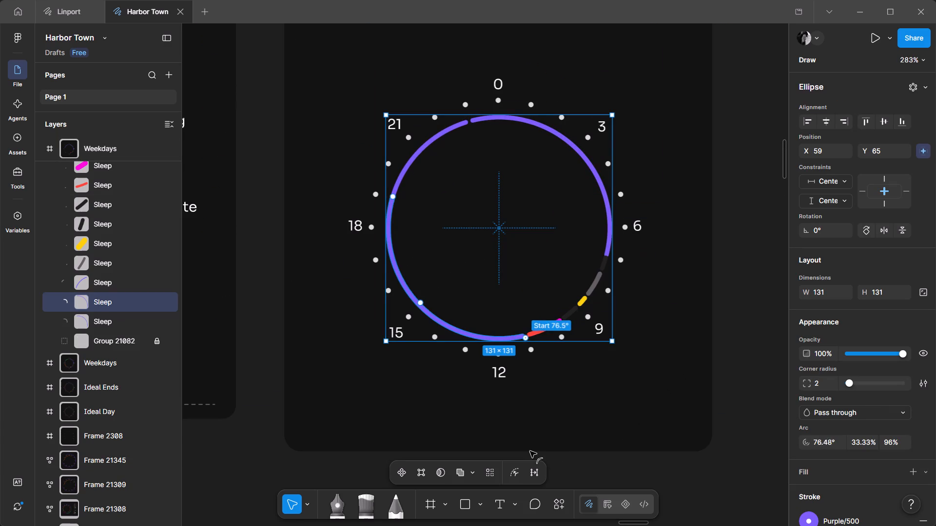
pyautogui.moveTo(530, 451); pyautogui.dragTo(546, 443)
pyautogui.keyDown('ctrl'); pyautogui.scroll(-1, 390, 267); pyautogui.keyUp('ctrl')
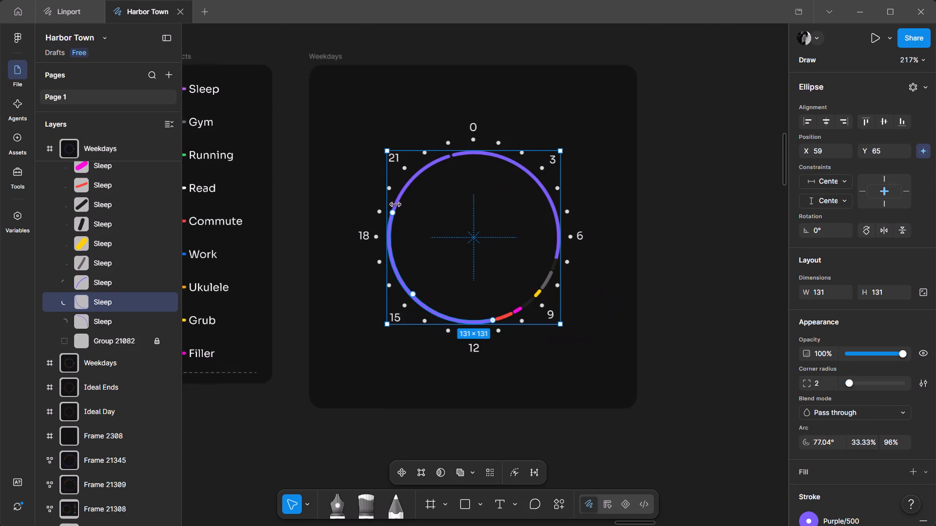
pyautogui.keyDown('ctrl'); pyautogui.scroll(3, 395, 194); pyautogui.keyUp('ctrl')
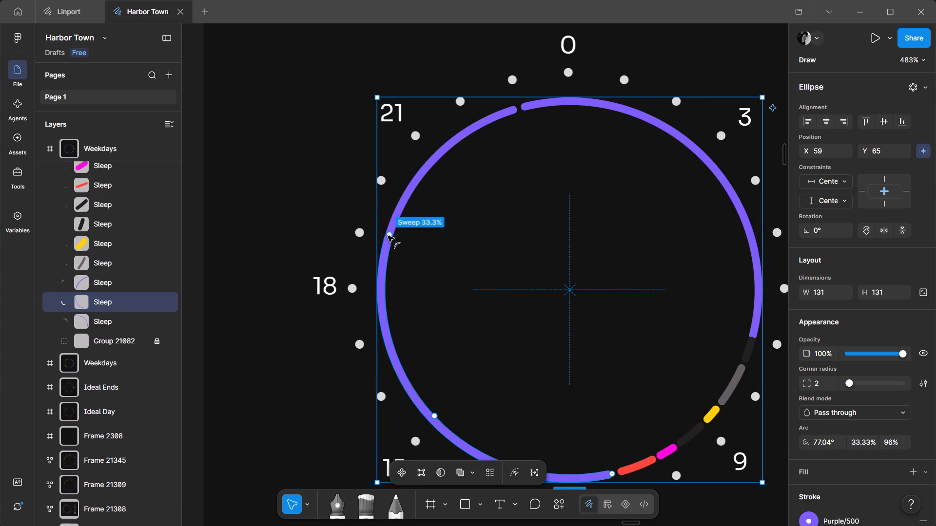
pyautogui.moveTo(387, 236); pyautogui.dragTo(405, 482)
pyautogui.scroll(-4, 260, 314)
pyautogui.scroll(2, 409, 169)
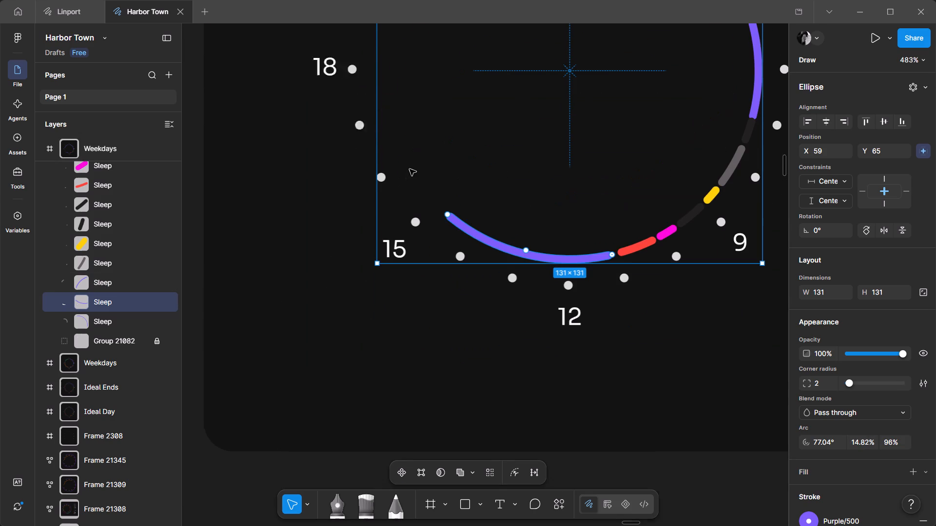
# Shorten the purple arc beside the red arc on the Weekdays chart to a sweep of about 9.88%.
pyautogui.moveTo(450, 287); pyautogui.dragTo(448, 296)
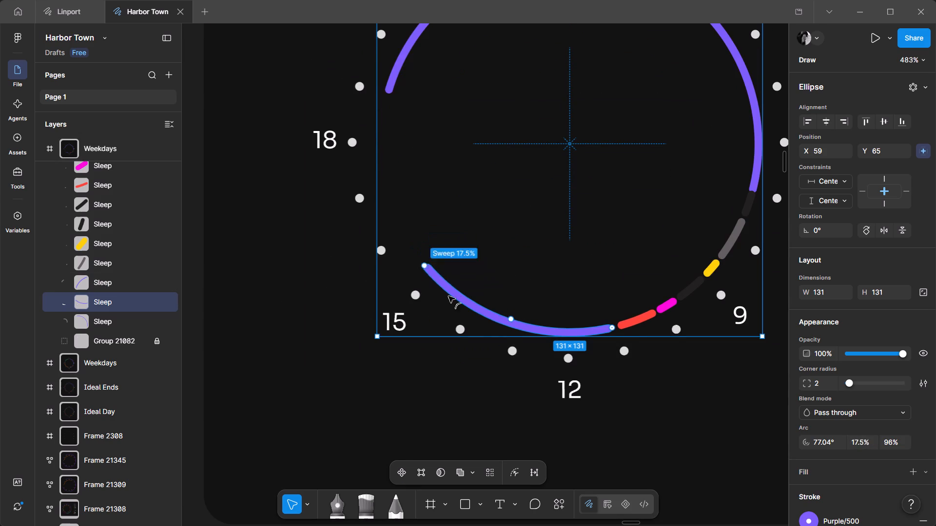
pyautogui.moveTo(448, 296); pyautogui.dragTo(498, 334)
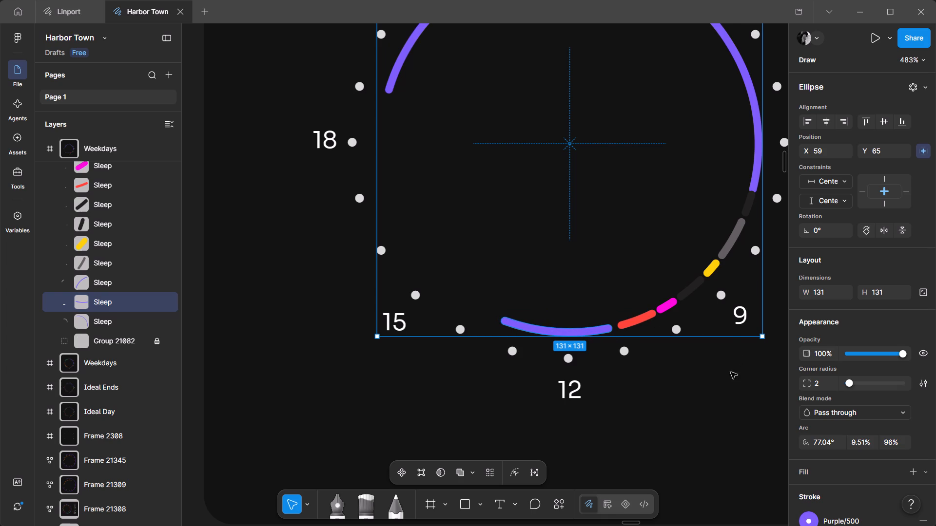
pyautogui.moveTo(499, 319); pyautogui.dragTo(494, 319)
# Duplicate the shortened purple arc and reshape the copy to start at about 128.1° with a 14.44% sweep, ending by the 18-hour dot.
pyautogui.hotkey('ctrl', 'c')
pyautogui.hotkey('ctrl', 'v')
pyautogui.moveTo(612, 325); pyautogui.dragTo(458, 326)
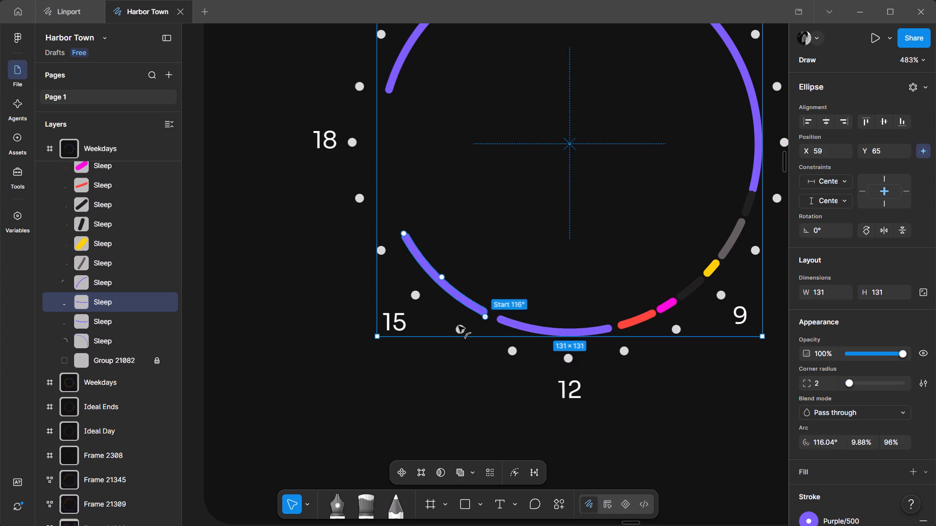
pyautogui.moveTo(458, 326); pyautogui.dragTo(400, 314)
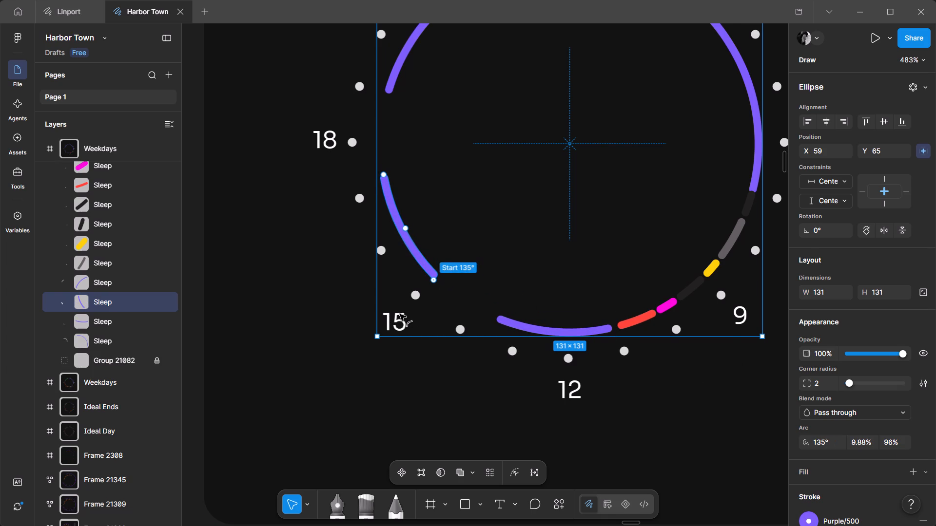
pyautogui.moveTo(400, 314); pyautogui.dragTo(400, 312)
pyautogui.moveTo(400, 312); pyautogui.dragTo(430, 334)
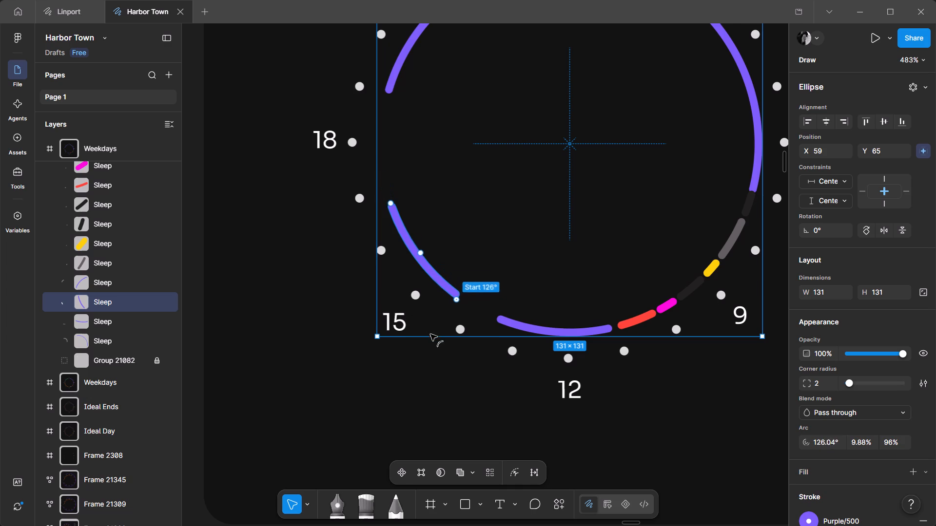
pyautogui.moveTo(430, 334); pyautogui.dragTo(417, 341)
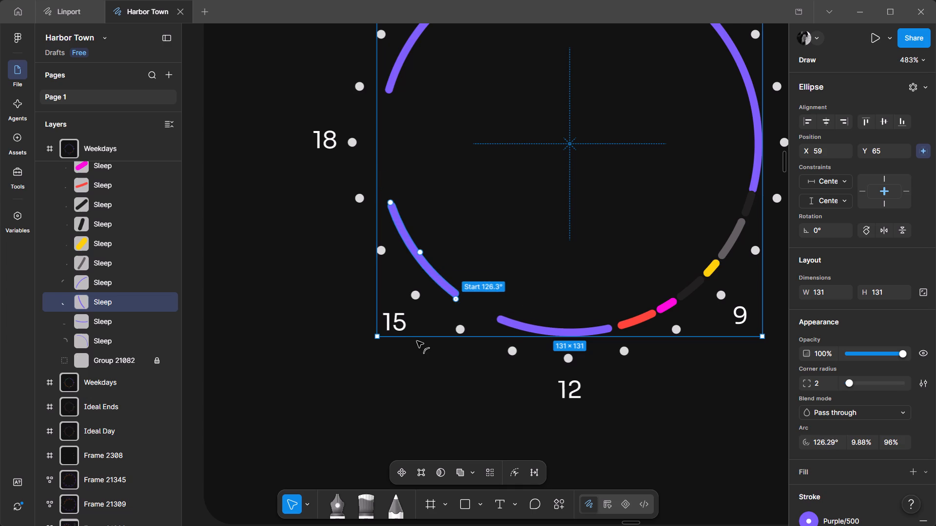
pyautogui.moveTo(417, 341); pyautogui.dragTo(415, 340)
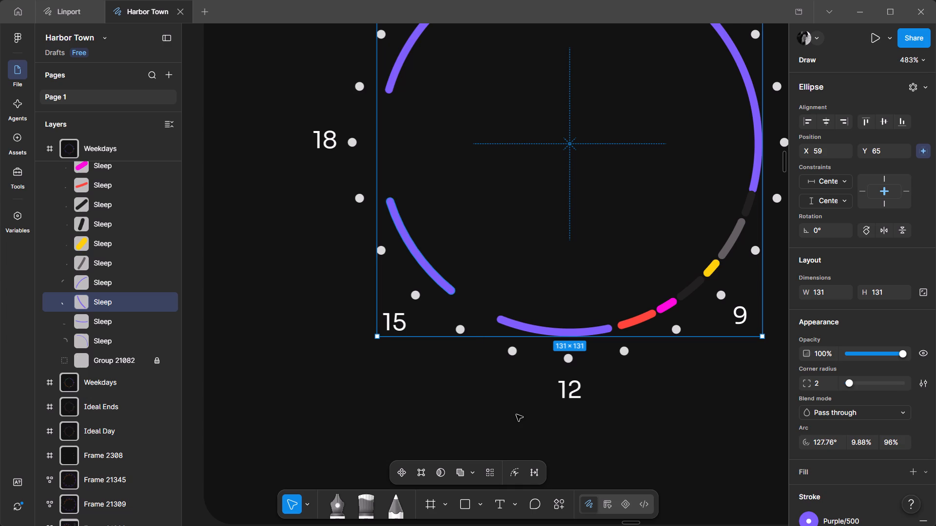
pyautogui.moveTo(389, 195); pyautogui.dragTo(526, 163)
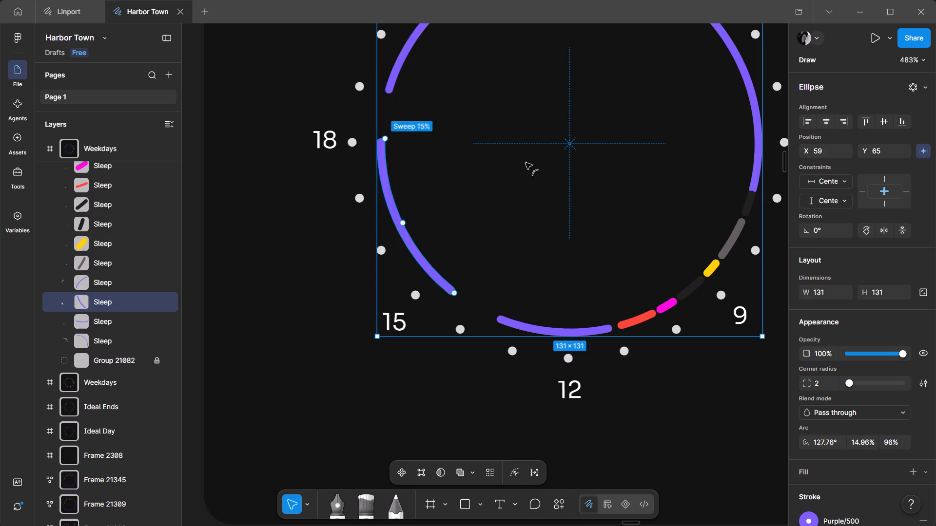
pyautogui.moveTo(526, 163); pyautogui.dragTo(540, 108)
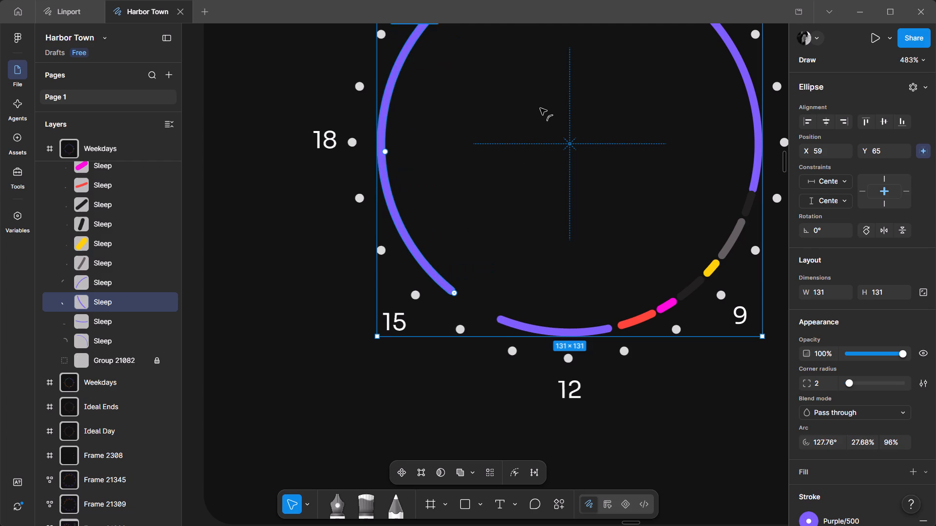
pyautogui.moveTo(540, 108); pyautogui.dragTo(531, 137)
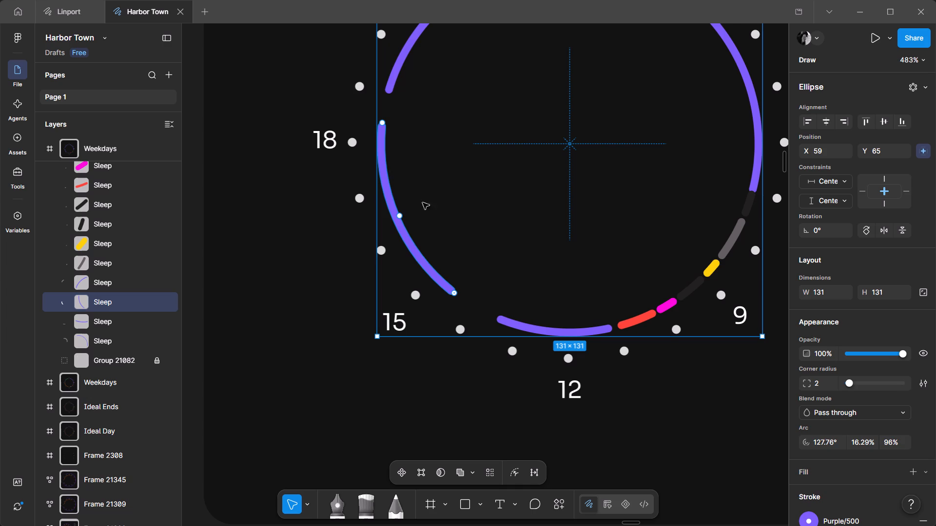
pyautogui.click(453, 294)
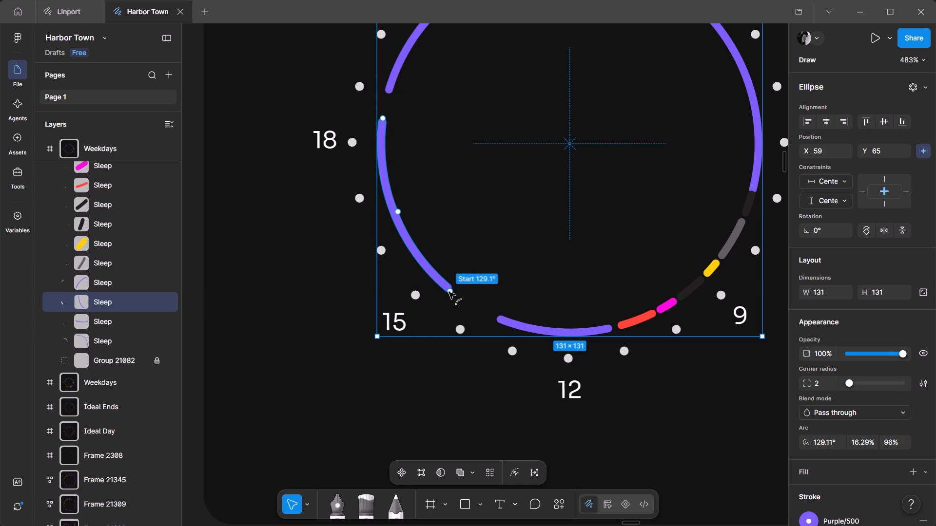
pyautogui.moveTo(381, 119); pyautogui.dragTo(378, 141)
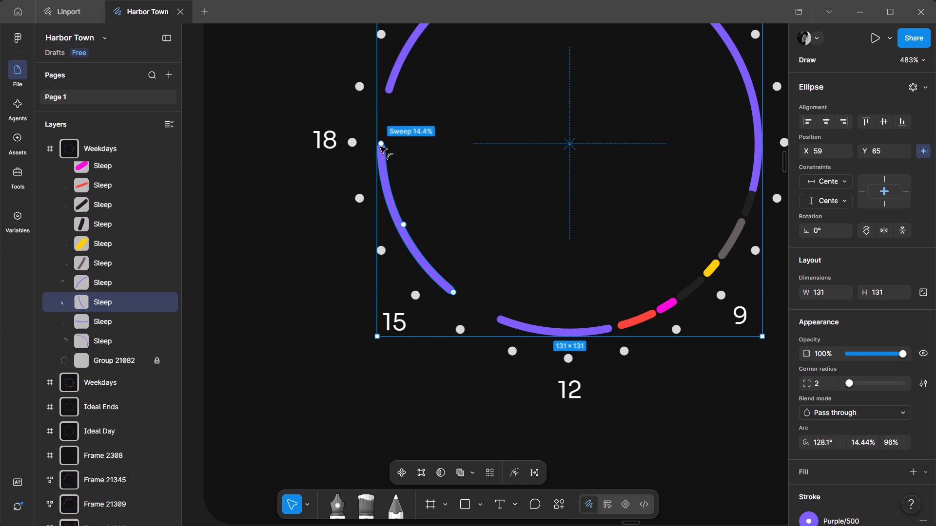
# Nudge the end of the red arc nearest the purple arc, giving a sweep of about 3.59%.
pyautogui.click(629, 322)
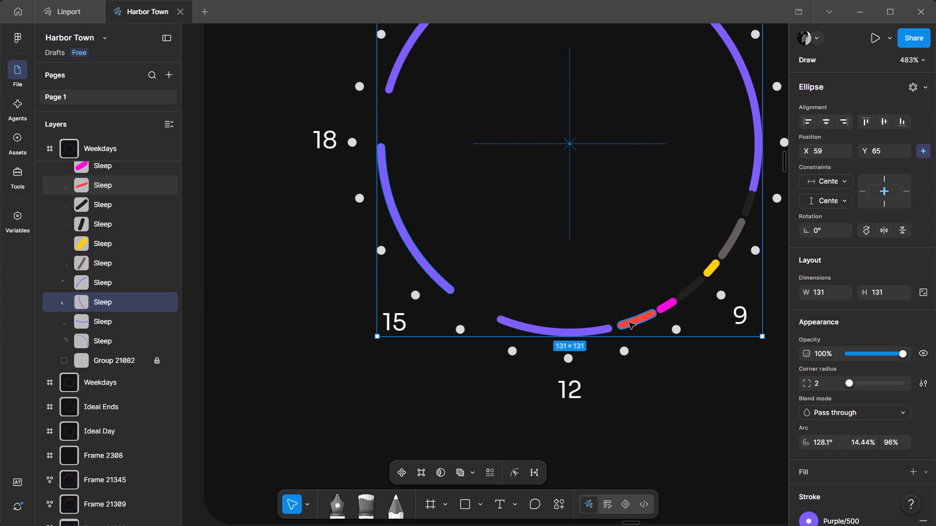
pyautogui.click(616, 327)
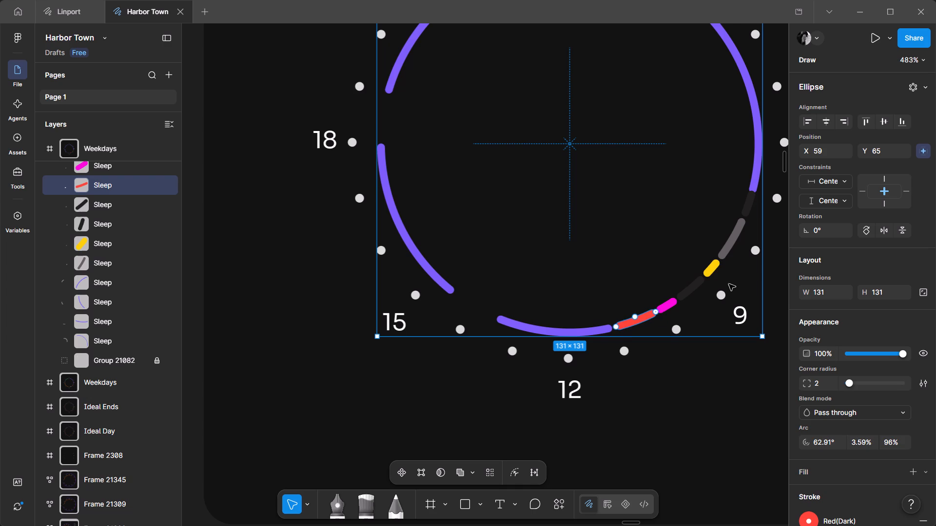
# Duplicate the yellow arc and fit the copy between the two lower purple arcs, starting at about 113.28° with a 3.9% sweep.
pyautogui.click(707, 268)
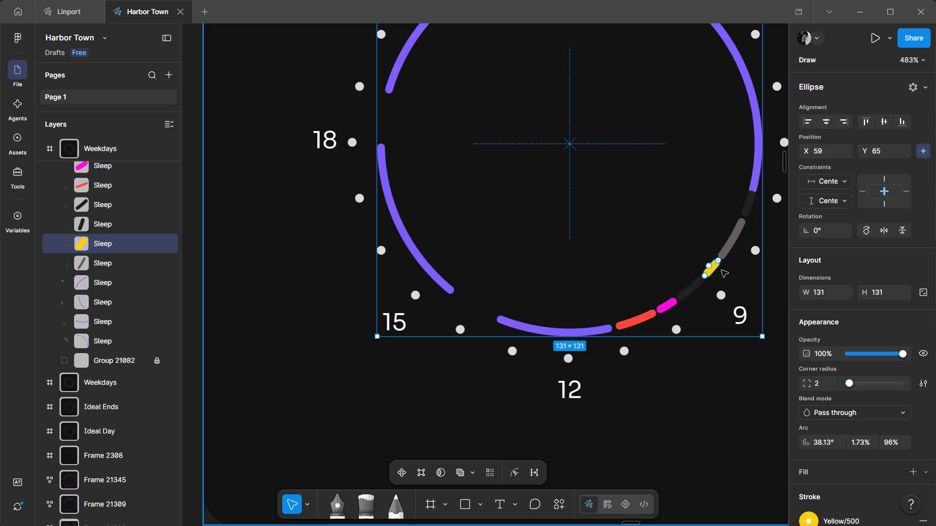
pyautogui.hotkey('ctrl', 'c')
pyautogui.hotkey('ctrl', 'v')
pyautogui.moveTo(716, 259); pyautogui.dragTo(462, 375)
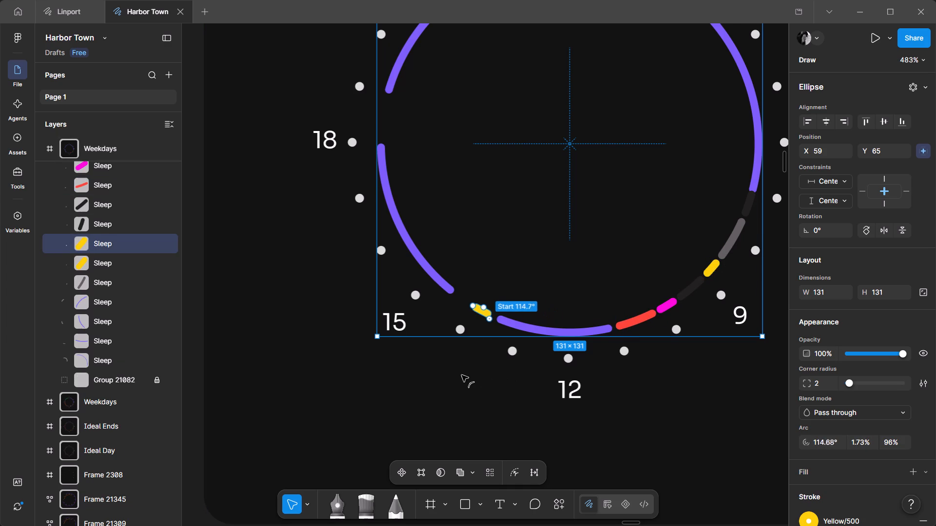
pyautogui.moveTo(462, 375); pyautogui.dragTo(468, 374)
pyautogui.moveTo(477, 307); pyautogui.dragTo(462, 293)
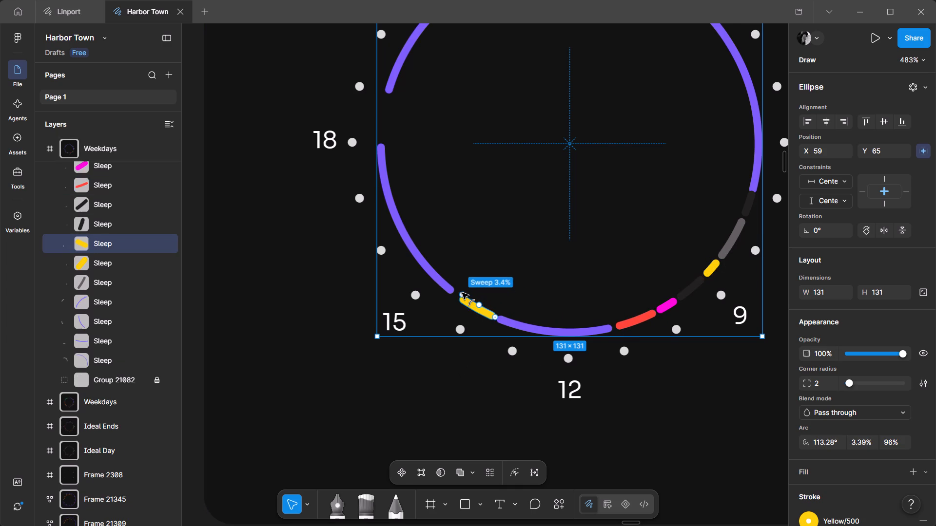
pyautogui.moveTo(462, 293); pyautogui.dragTo(462, 284)
pyautogui.keyDown('ctrl'); pyautogui.scroll(1, 471, 306); pyautogui.keyUp('ctrl')
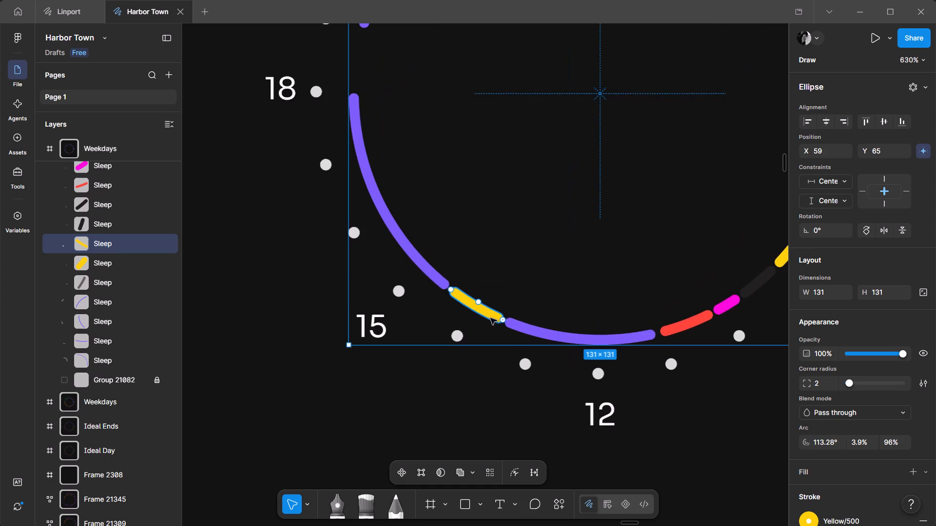
pyautogui.keyDown('ctrl'); pyautogui.scroll(1, 522, 319); pyautogui.keyUp('ctrl')
pyautogui.keyDown('ctrl'); pyautogui.scroll(-8, 522, 320); pyautogui.keyUp('ctrl')
pyautogui.click(526, 417)
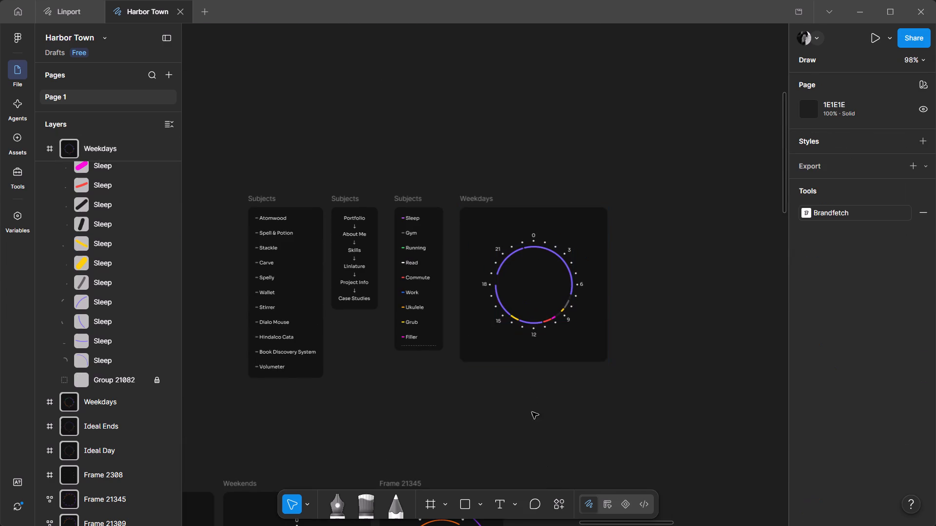
# Delete the purple arc running between the 19-hour and 23-hour dots on the Weekdays chart.
pyautogui.keyDown('ctrl'); pyautogui.scroll(4, 512, 272); pyautogui.keyUp('ctrl')
pyautogui.keyDown('ctrl'); pyautogui.click(467, 332); pyautogui.keyUp('ctrl')
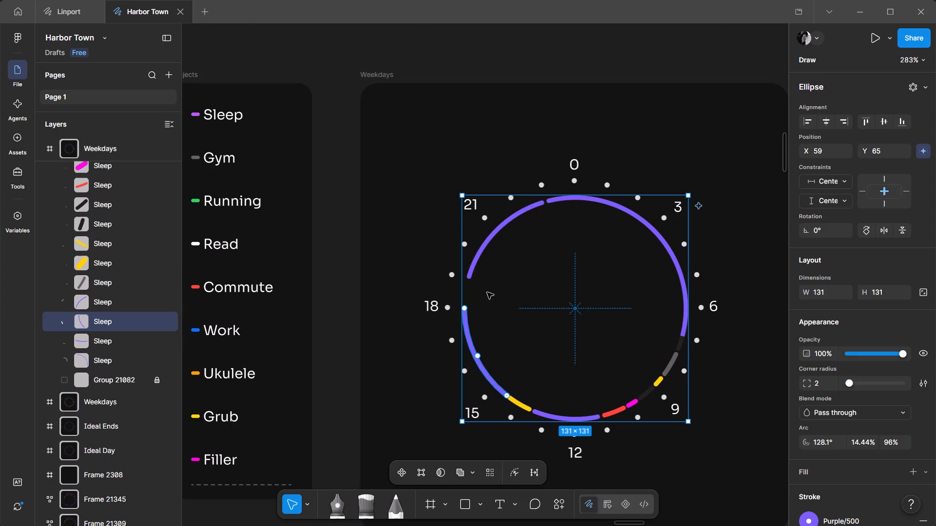
pyautogui.click(489, 235)
pyautogui.press('Delete')
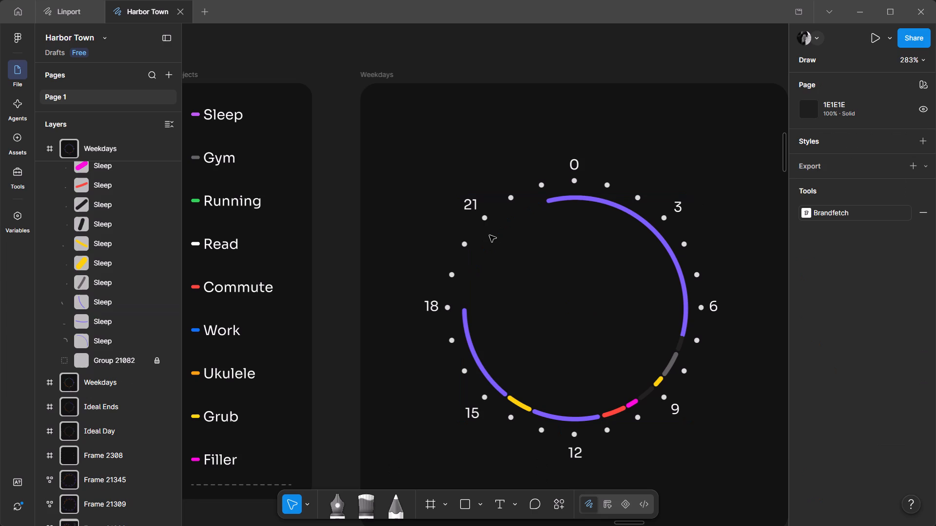
# Duplicate the purple arc ending at 18 and reshape the copy just past the 18-hour dot, starting at about -178.83° with a 3.81% sweep.
pyautogui.click(469, 345)
pyautogui.hotkey('ctrl', 'c')
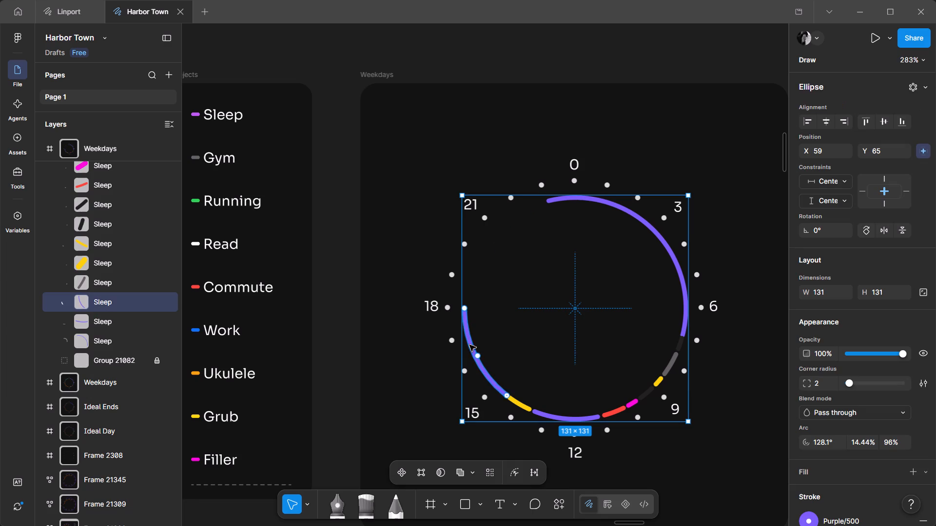
pyautogui.hotkey('ctrl', 'v')
pyautogui.keyDown('ctrl'); pyautogui.scroll(2, 511, 397); pyautogui.keyUp('ctrl')
pyautogui.moveTo(503, 394); pyautogui.dragTo(372, 221)
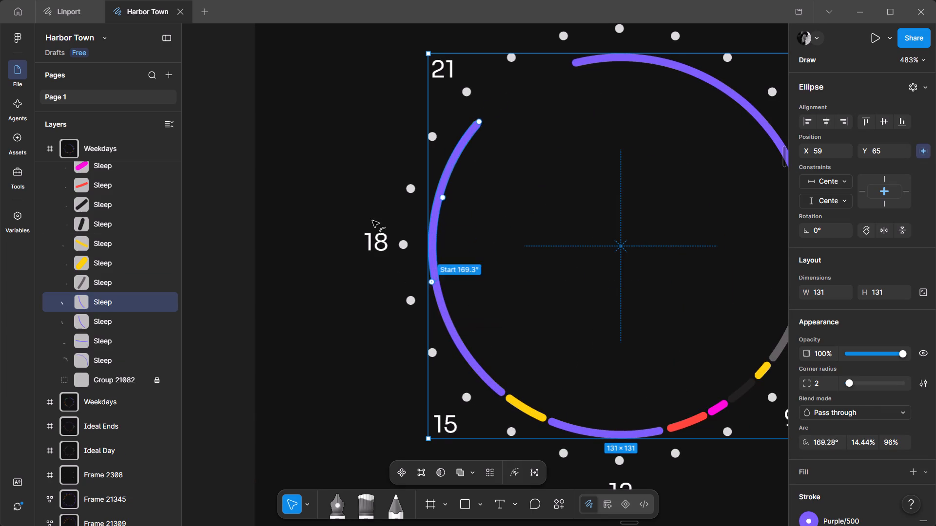
pyautogui.moveTo(372, 221); pyautogui.dragTo(377, 241)
pyautogui.keyDown('ctrl'); pyautogui.scroll(2, 440, 154); pyautogui.keyUp('ctrl')
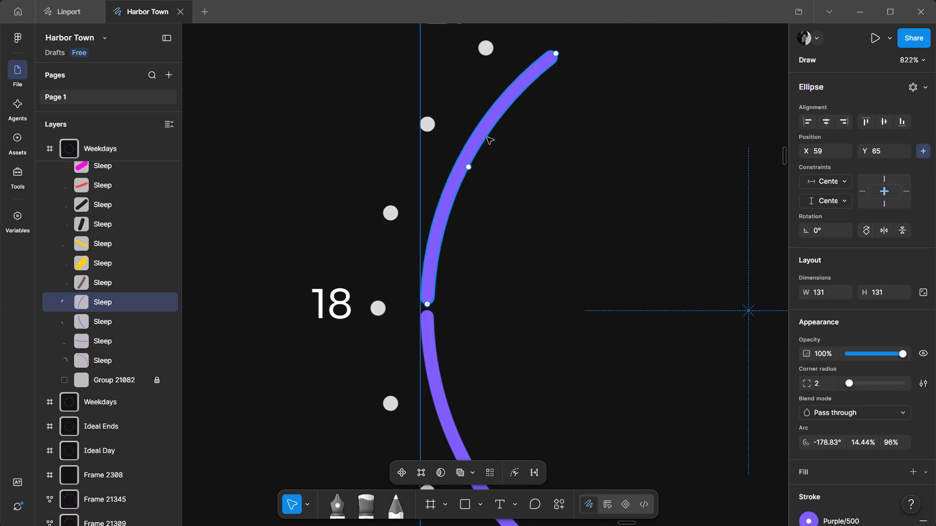
pyautogui.moveTo(557, 53); pyautogui.dragTo(429, 232)
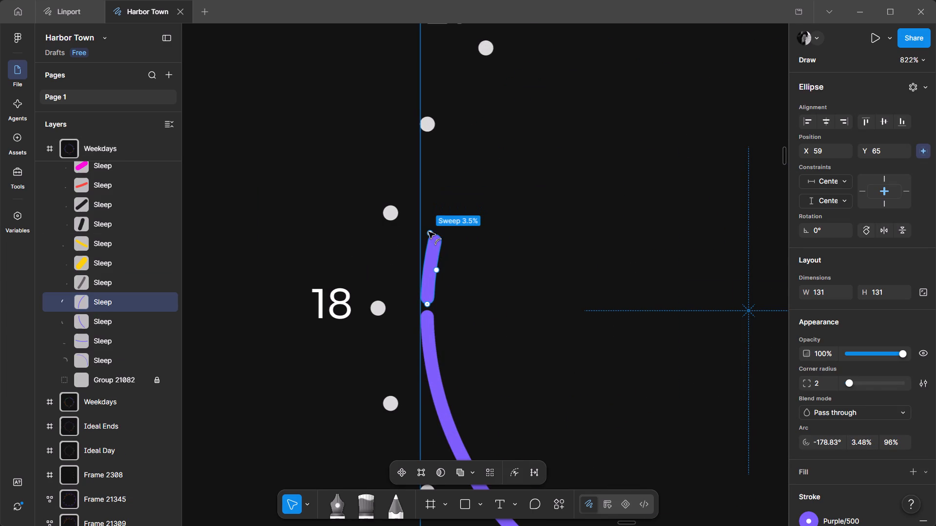
pyautogui.moveTo(429, 232); pyautogui.dragTo(433, 226)
# Fine-tune the short purple arc past 18 to start at about -179.22° with a 4.09% sweep.
pyautogui.scroll(3, 436, 309)
pyautogui.scroll(-3, 430, 312)
pyautogui.keyDown('ctrl'); pyautogui.scroll(3, 430, 312); pyautogui.keyUp('ctrl')
pyautogui.moveTo(422, 296); pyautogui.dragTo(423, 301)
pyautogui.click(448, 127)
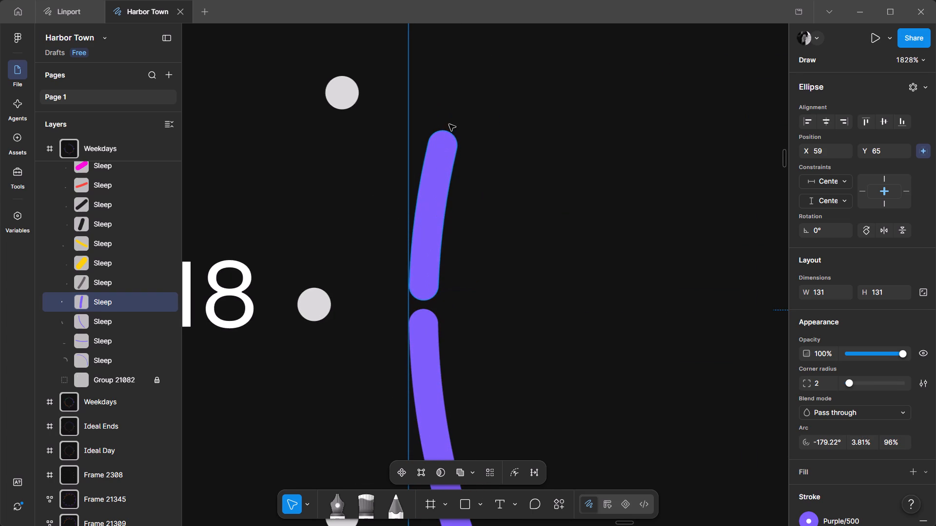
pyautogui.click(443, 152)
pyautogui.moveTo(447, 131); pyautogui.dragTo(450, 119)
pyautogui.keyDown('ctrl'); pyautogui.scroll(-9, 447, 122); pyautogui.keyUp('ctrl')
pyautogui.keyDown('ctrl'); pyautogui.scroll(4, 453, 109); pyautogui.keyUp('ctrl')
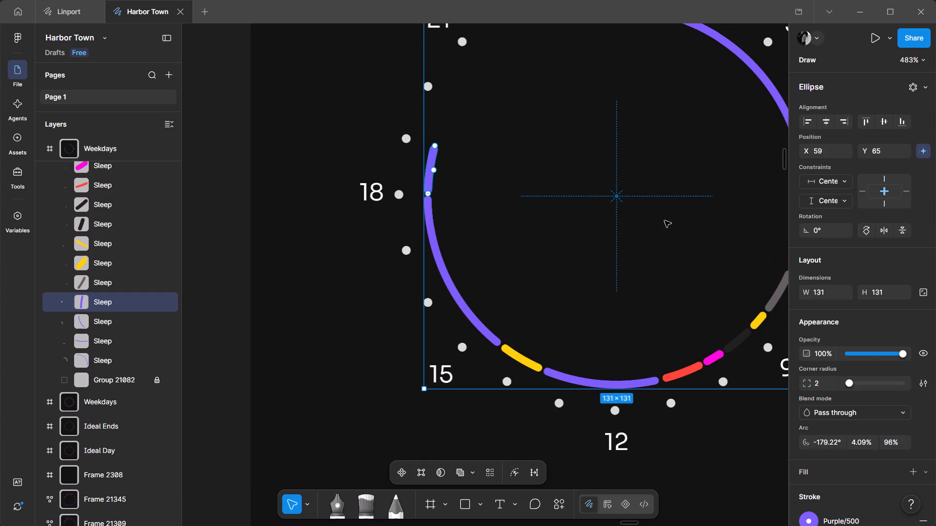
# Recolour the short arc past 18 with the Neutral Warm/200 stroke to match the Read subject.
pyautogui.scroll(-1, 838, 342)
pyautogui.click(824, 403)
pyautogui.click(824, 411)
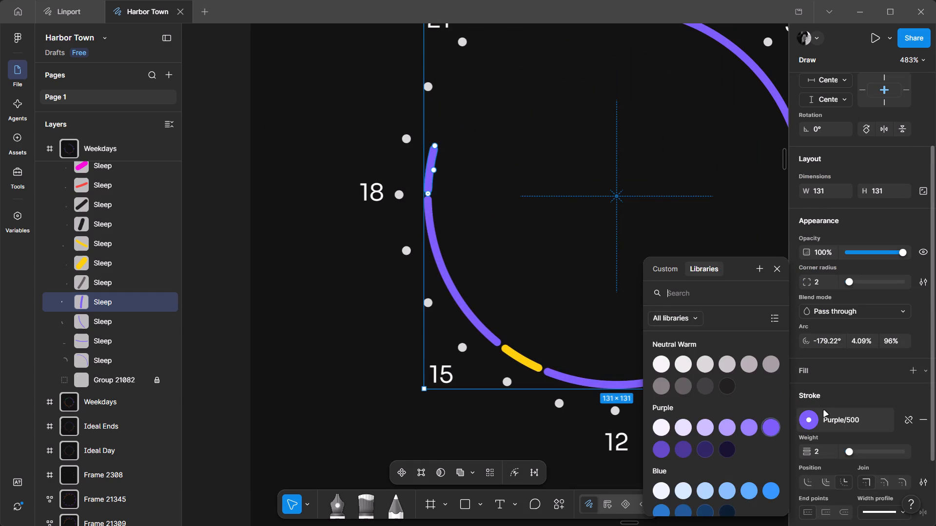
pyautogui.click(824, 411)
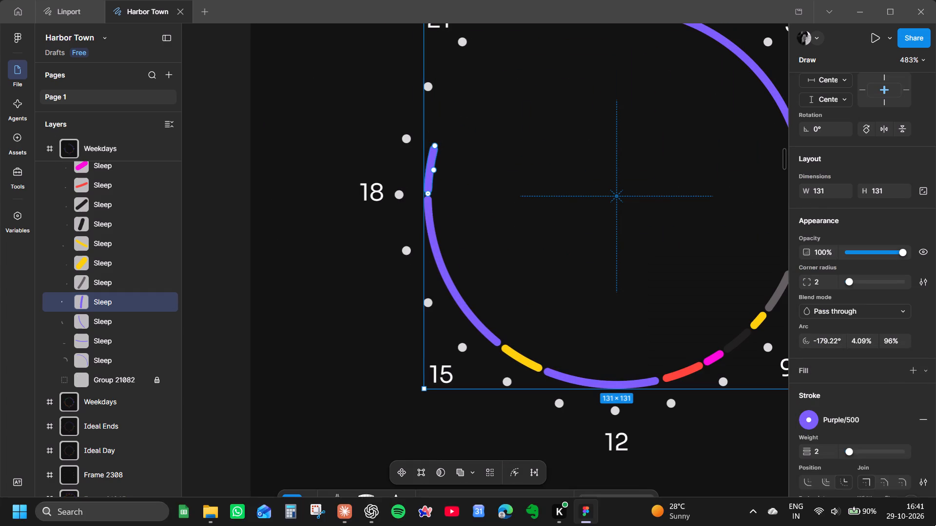
pyautogui.click(833, 425)
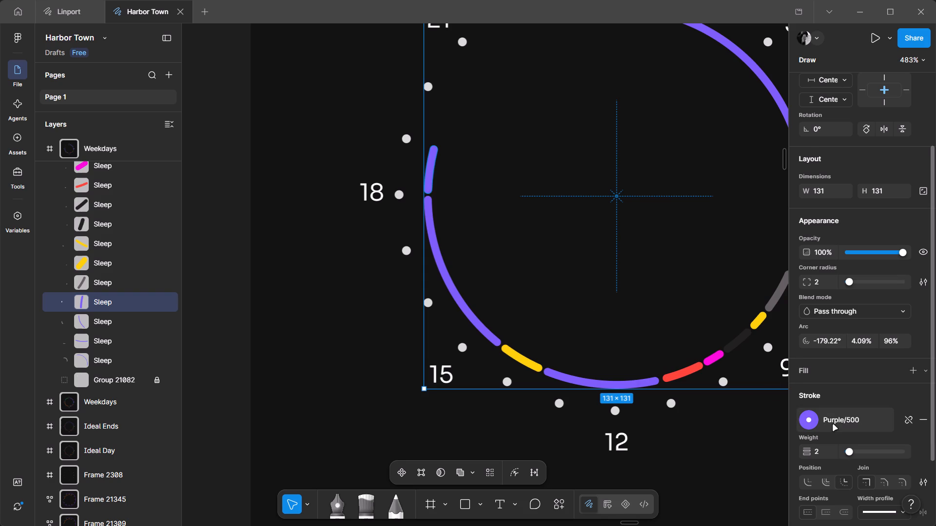
pyautogui.click(751, 362)
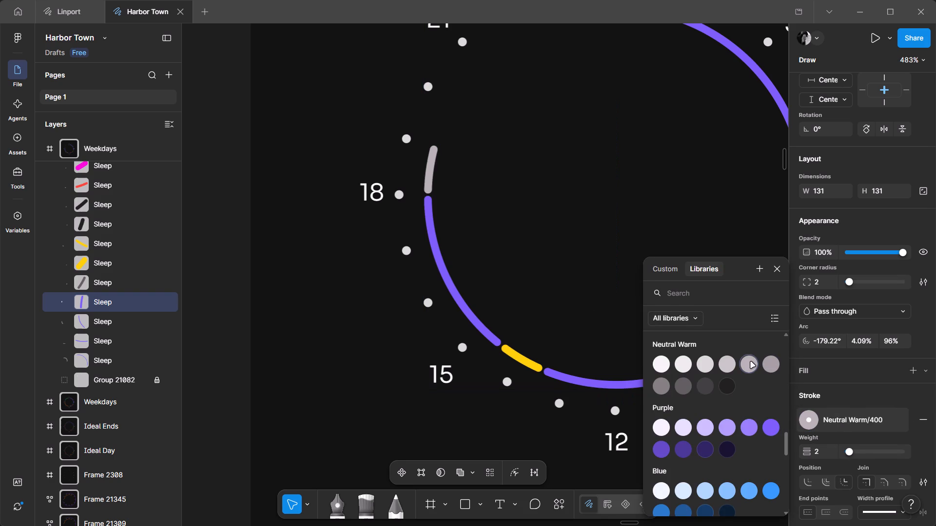
pyautogui.click(667, 364)
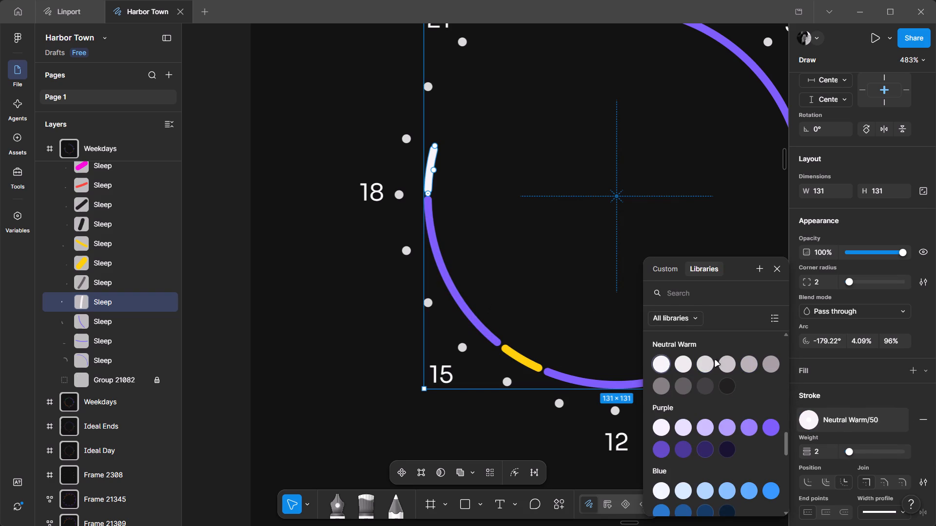
pyautogui.click(699, 366)
pyautogui.keyDown('ctrl'); pyautogui.scroll(-3, 574, 253); pyautogui.keyUp('ctrl')
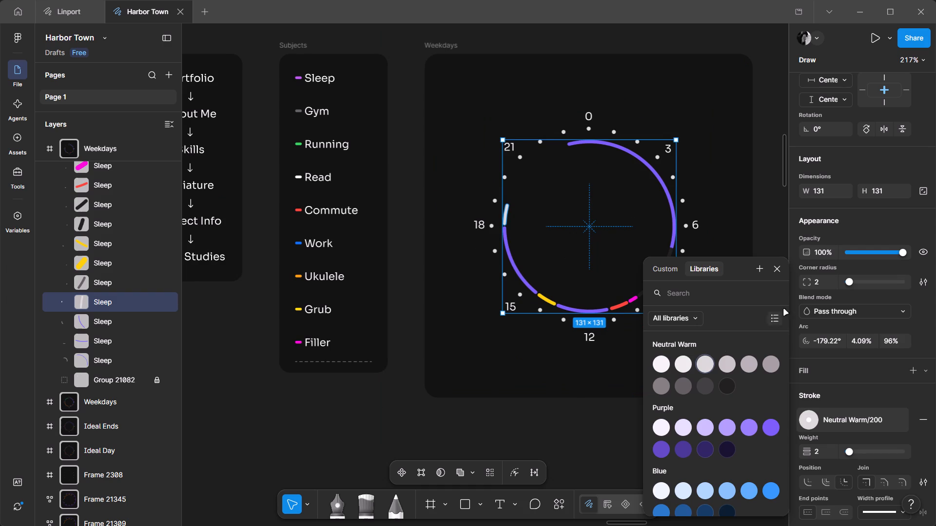
pyautogui.click(781, 270)
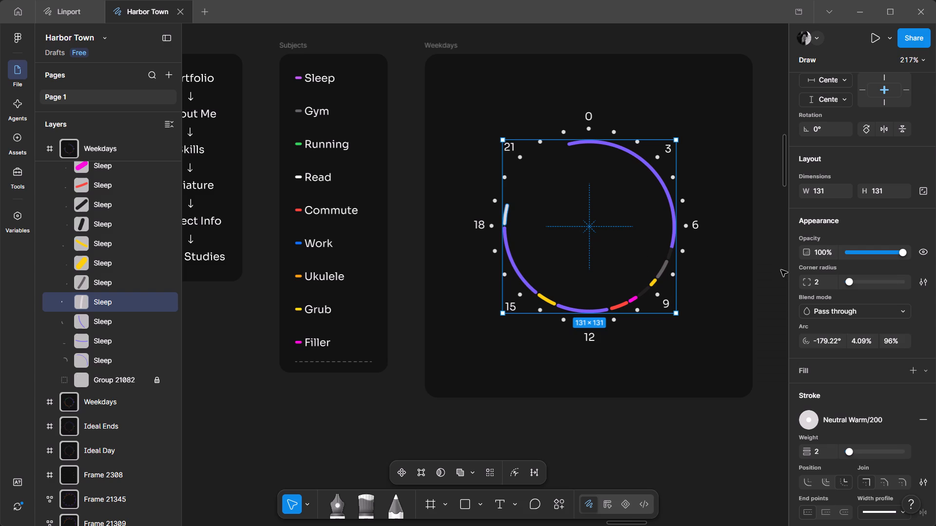
# Shorten the purple arc between 15 and 18 slightly at its upper end, just below the 18-hour dot.
pyautogui.keyDown('ctrl'); pyautogui.scroll(2, 545, 187); pyautogui.keyUp('ctrl')
pyautogui.keyDown('ctrl'); pyautogui.scroll(1, 429, 210); pyautogui.keyUp('ctrl')
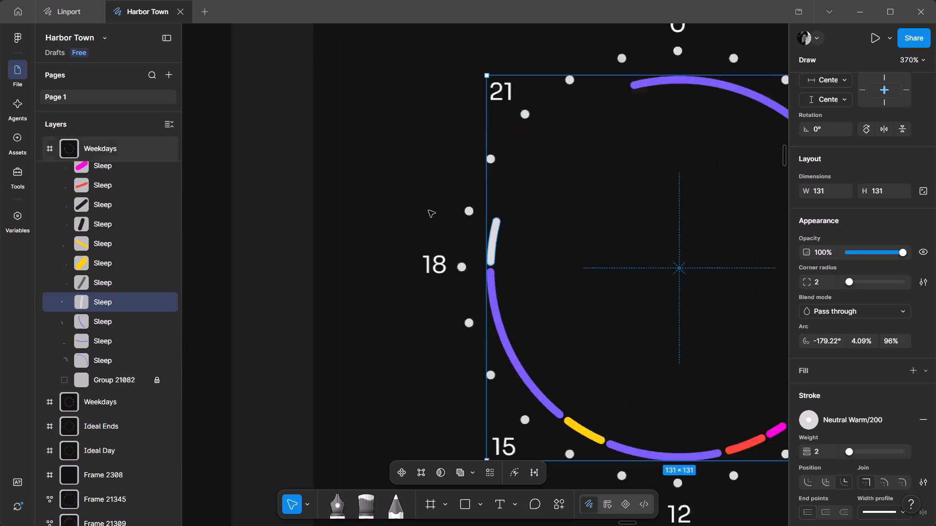
pyautogui.keyDown('ctrl'); pyautogui.scroll(2, 429, 210); pyautogui.keyUp('ctrl')
pyautogui.keyDown('ctrl'); pyautogui.scroll(-2, 429, 210); pyautogui.keyUp('ctrl')
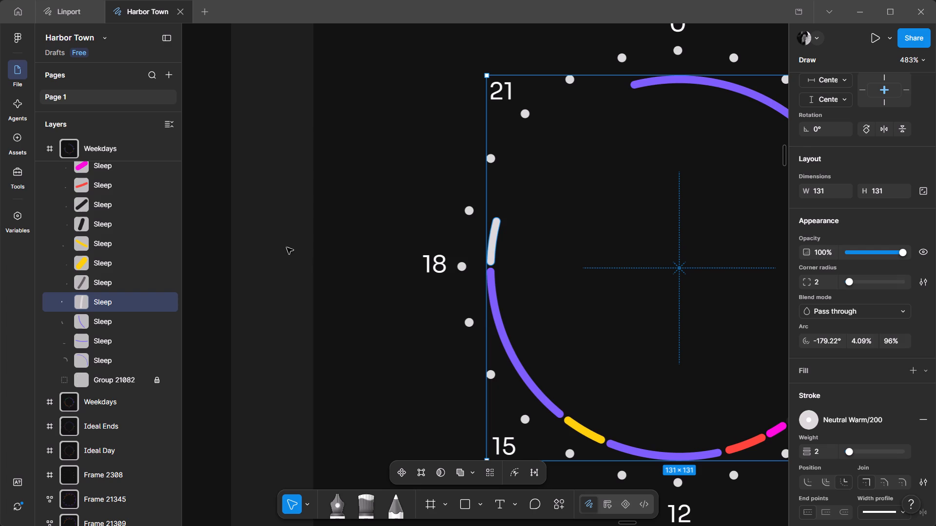
pyautogui.click(308, 224)
pyautogui.keyDown('ctrl'); pyautogui.scroll(2, 465, 192); pyautogui.keyUp('ctrl')
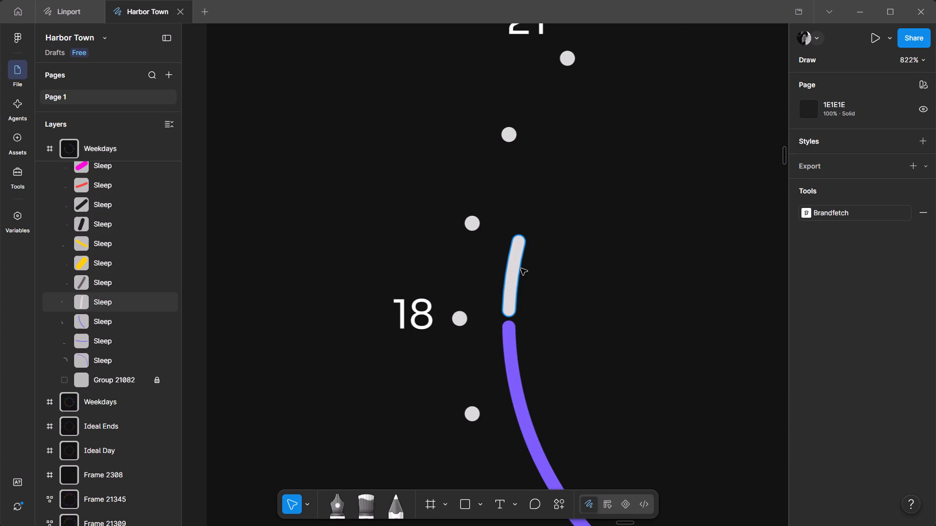
pyautogui.click(520, 270)
pyautogui.click(506, 333)
pyautogui.keyDown('ctrl'); pyautogui.click(510, 332); pyautogui.keyUp('ctrl')
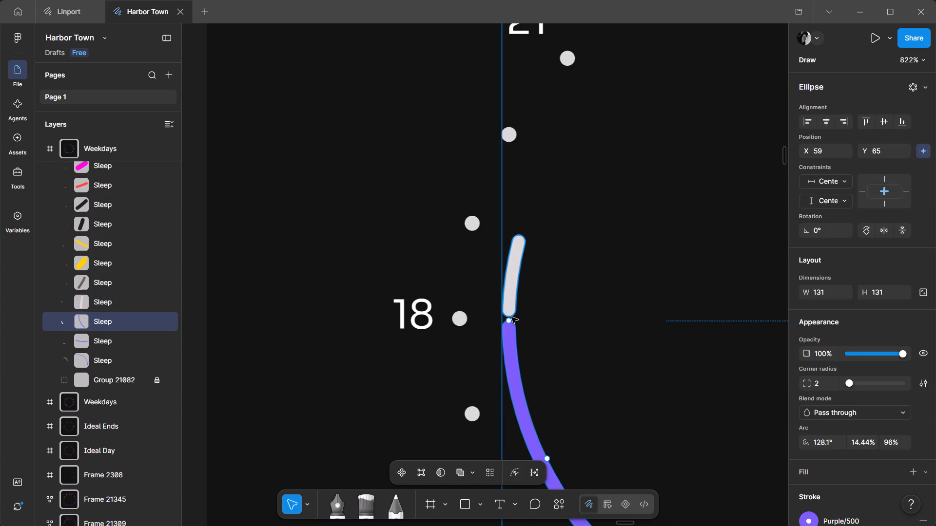
pyautogui.moveTo(508, 319); pyautogui.dragTo(508, 328)
# Reshape the white Read arc past 18 to start at about 179.16° with a 4.77% sweep.
pyautogui.click(509, 301)
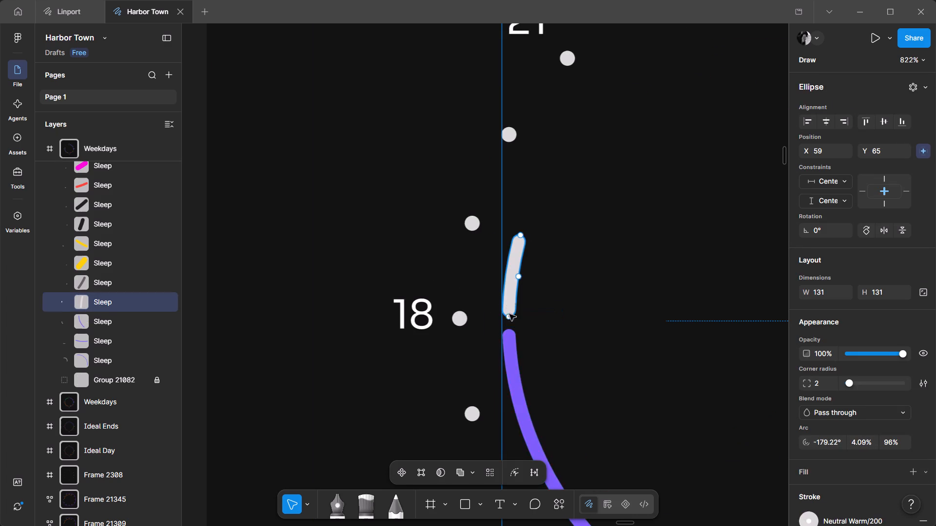
pyautogui.moveTo(509, 317); pyautogui.dragTo(509, 326)
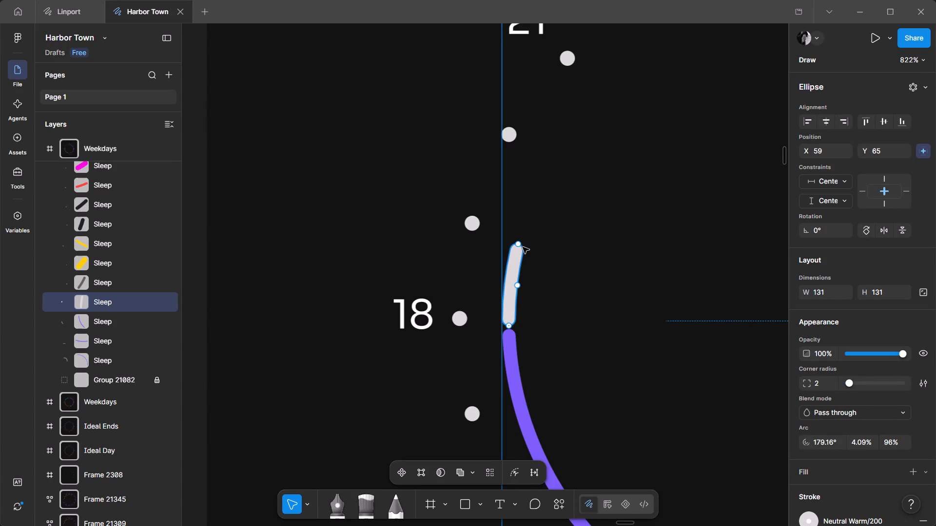
pyautogui.moveTo(519, 246); pyautogui.dragTo(576, 166)
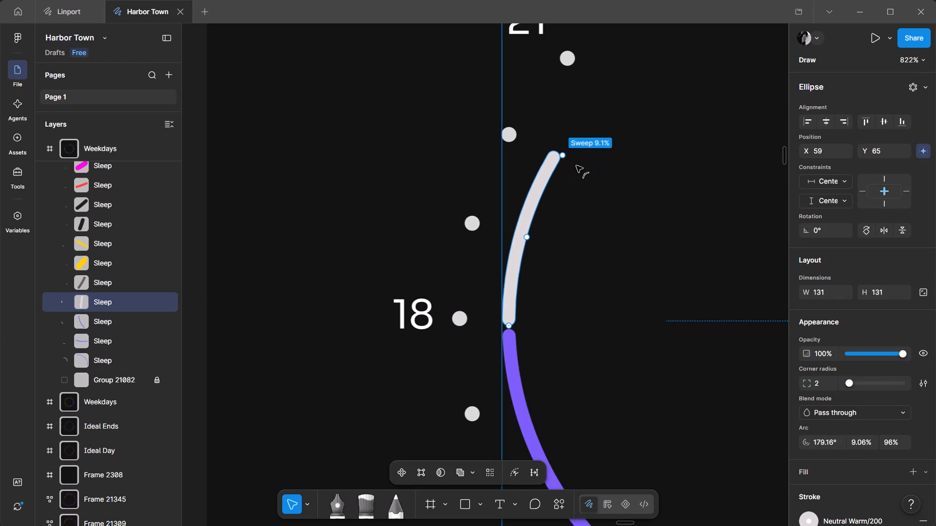
pyautogui.moveTo(576, 166); pyautogui.dragTo(527, 236)
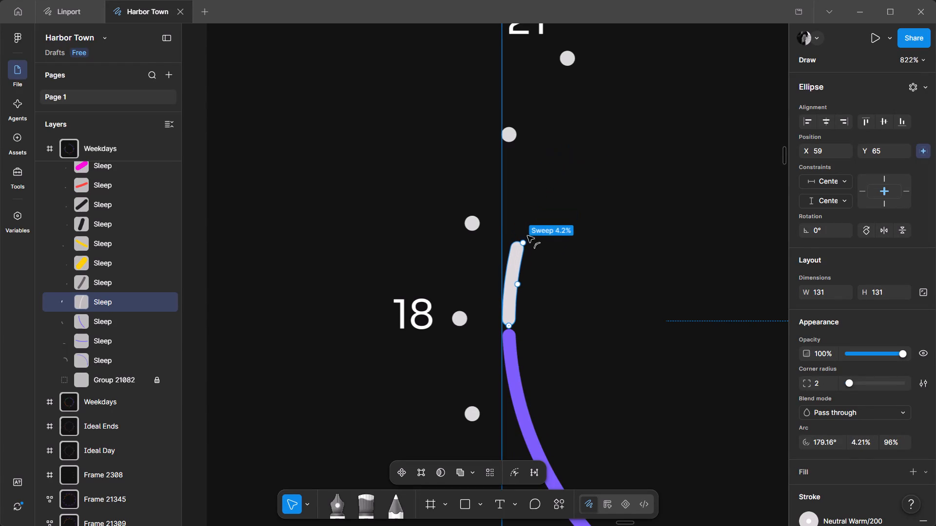
pyautogui.moveTo(527, 236); pyautogui.dragTo(534, 226)
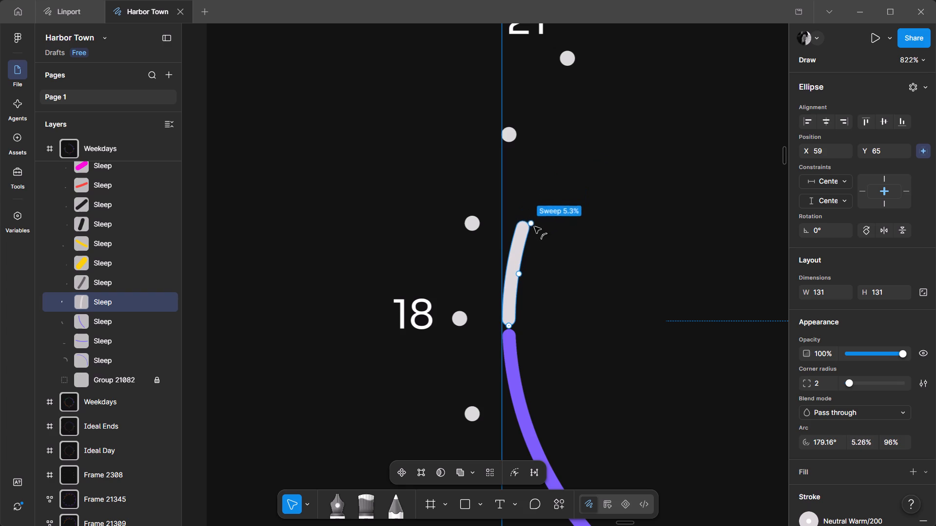
pyautogui.moveTo(534, 226); pyautogui.dragTo(528, 234)
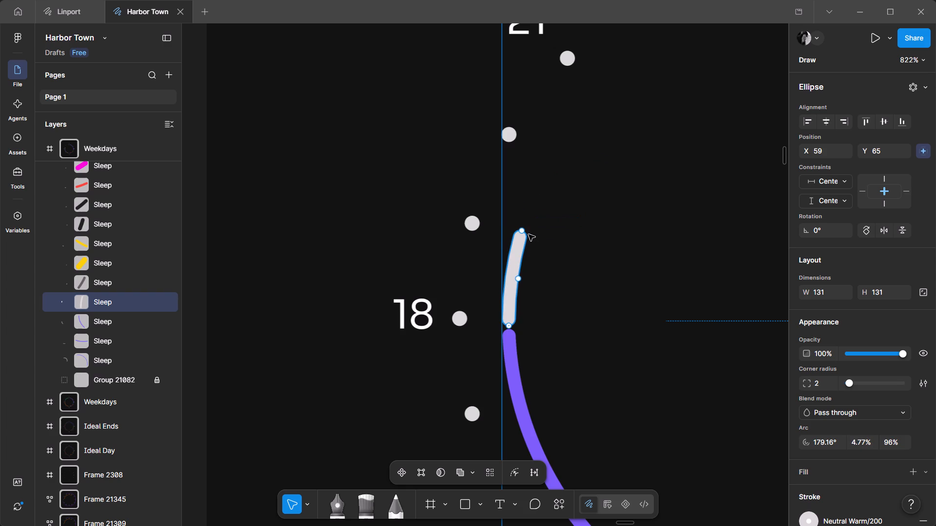
pyautogui.keyDown('ctrl'); pyautogui.scroll(-5, 417, 241); pyautogui.keyUp('ctrl')
pyautogui.click(366, 416)
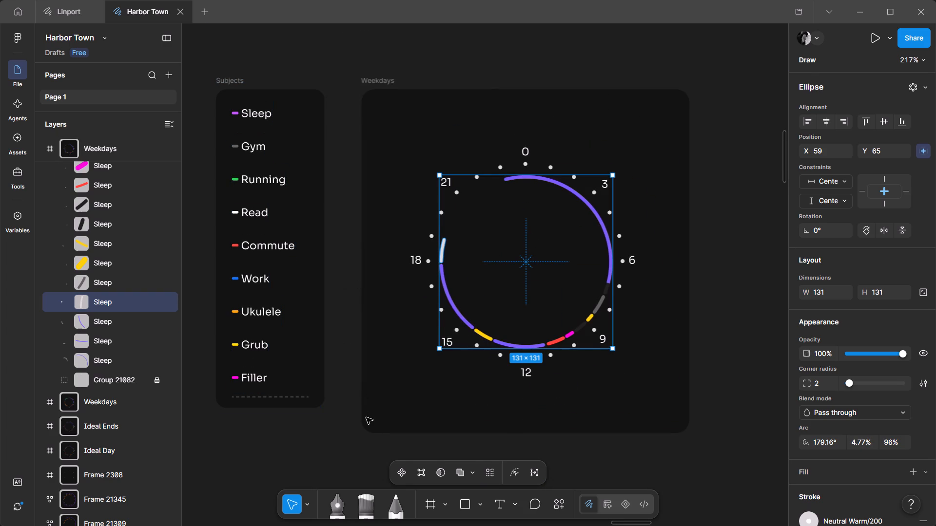
# Trim the white Read arc to a sweep of about 4.58%, undoing the accidental shift of the ellipse.
pyautogui.keyDown('ctrl'); pyautogui.scroll(4, 437, 229); pyautogui.keyUp('ctrl')
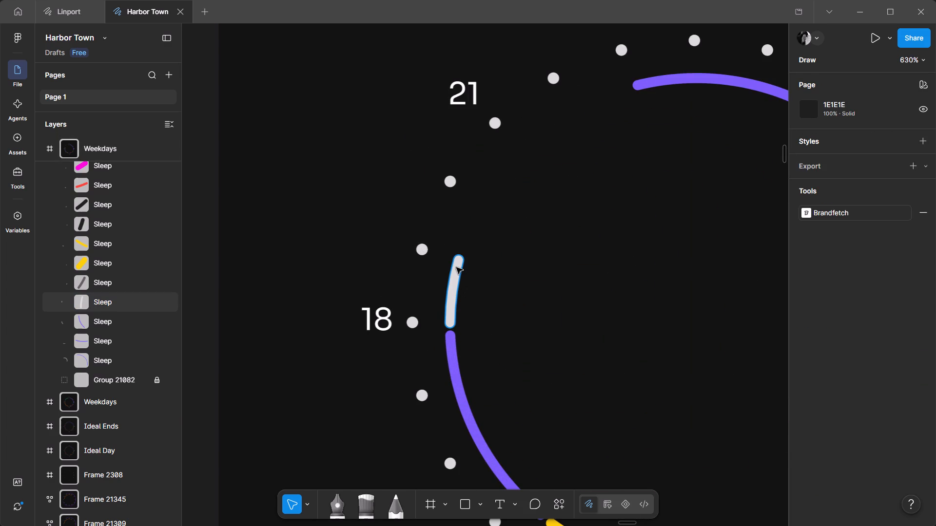
pyautogui.keyDown('ctrl'); pyautogui.click(456, 267); pyautogui.keyUp('ctrl')
pyautogui.click(457, 259)
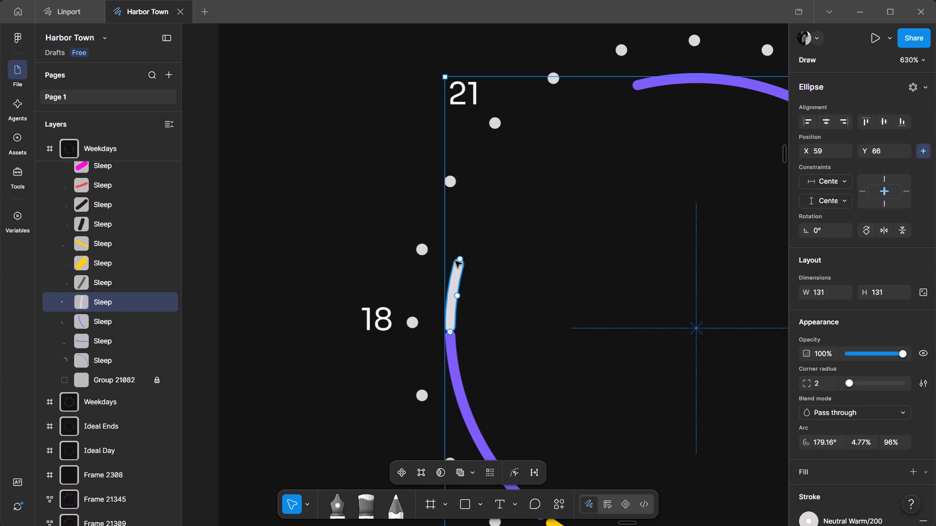
pyautogui.hotkey('ctrl', 'z')
pyautogui.click(459, 255)
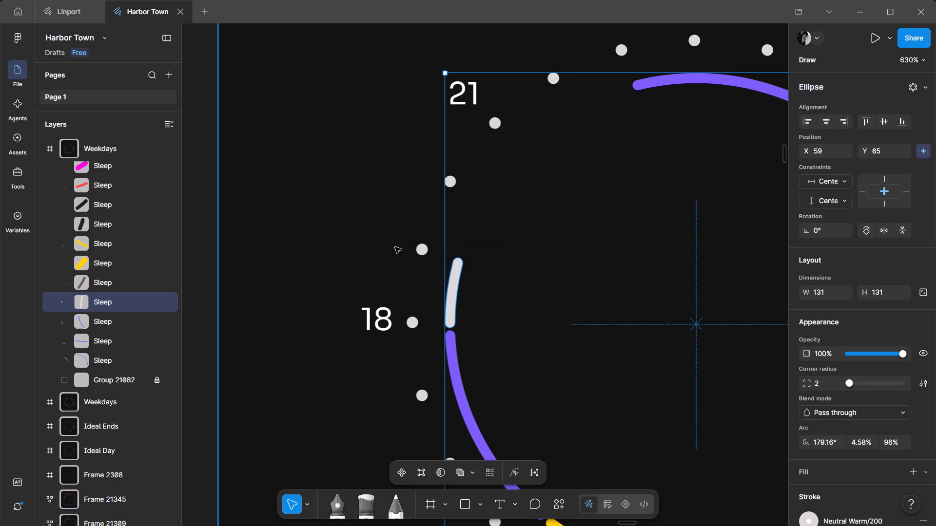
pyautogui.keyDown('ctrl'); pyautogui.scroll(-6, 382, 241); pyautogui.keyUp('ctrl')
pyautogui.click(414, 355)
# Duplicate the yellow arc between 12 and 15 and rotate the copy just past the white arc, starting at about -163.84°.
pyautogui.keyDown('ctrl'); pyautogui.scroll(4, 438, 315); pyautogui.keyUp('ctrl')
pyautogui.keyDown('ctrl'); pyautogui.click(396, 281); pyautogui.keyUp('ctrl')
pyautogui.hotkey('ctrl', 'c')
pyautogui.hotkey('ctrl', 'v')
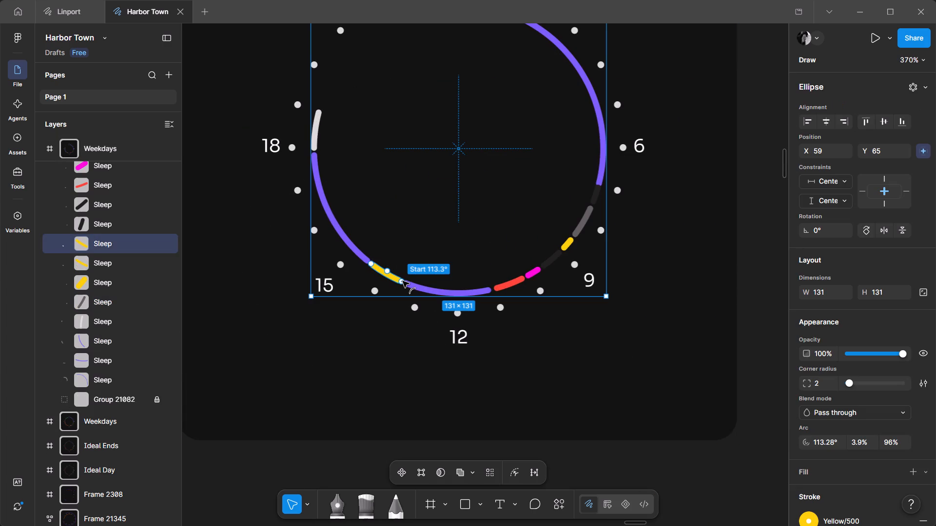
pyautogui.moveTo(404, 281); pyautogui.dragTo(318, 106)
pyautogui.keyDown('ctrl'); pyautogui.scroll(4, 318, 106); pyautogui.keyUp('ctrl')
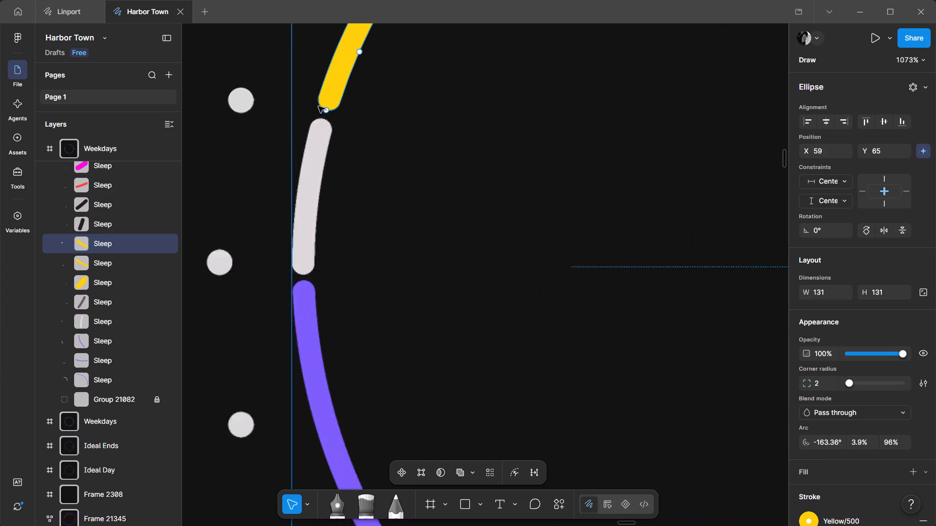
pyautogui.keyDown('ctrl'); pyautogui.scroll(2, 318, 106); pyautogui.keyUp('ctrl')
pyautogui.moveTo(326, 109); pyautogui.dragTo(324, 114)
pyautogui.hotkey('ctrl', 'z')
pyautogui.moveTo(326, 112); pyautogui.dragTo(325, 118)
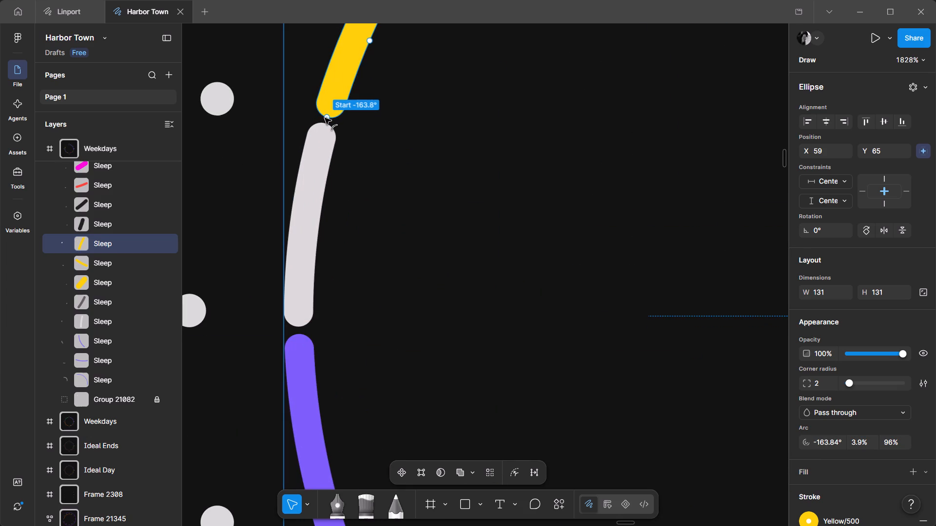
pyautogui.keyDown('ctrl'); pyautogui.scroll(-9, 325, 118); pyautogui.keyUp('ctrl')
pyautogui.click(360, 325)
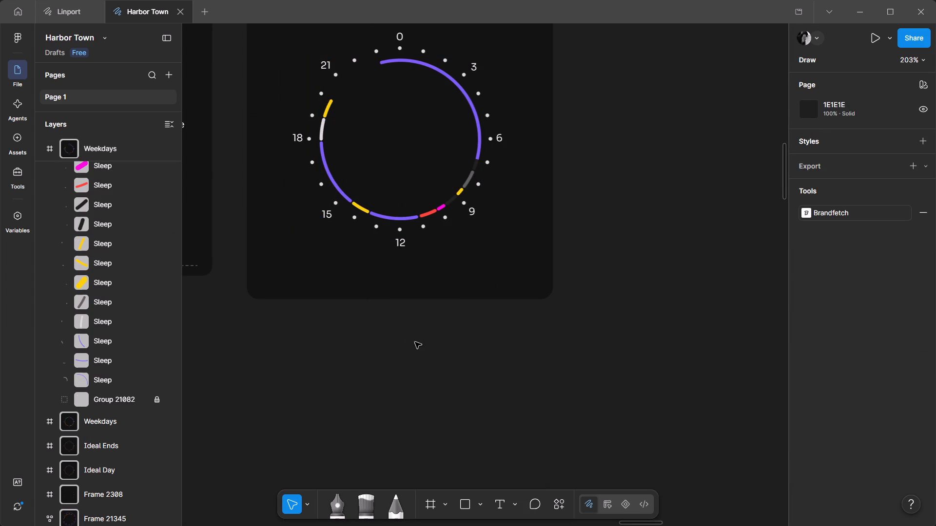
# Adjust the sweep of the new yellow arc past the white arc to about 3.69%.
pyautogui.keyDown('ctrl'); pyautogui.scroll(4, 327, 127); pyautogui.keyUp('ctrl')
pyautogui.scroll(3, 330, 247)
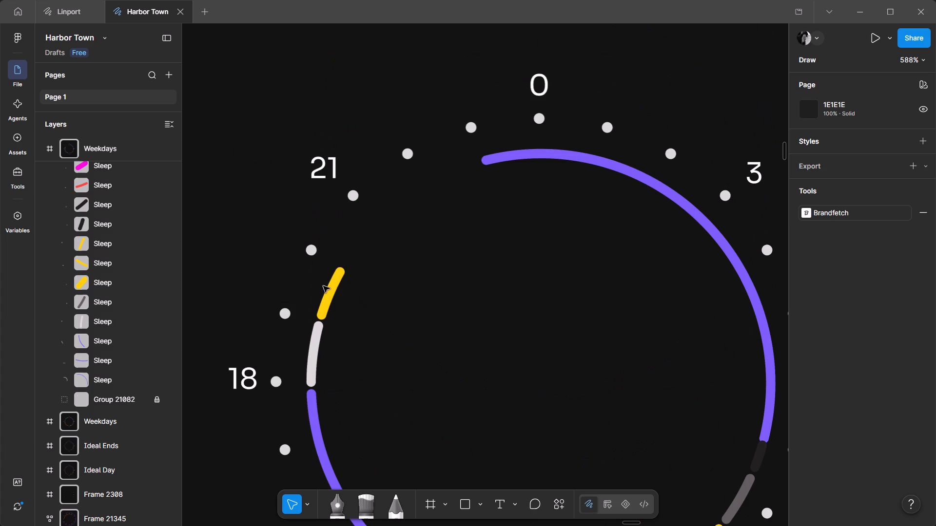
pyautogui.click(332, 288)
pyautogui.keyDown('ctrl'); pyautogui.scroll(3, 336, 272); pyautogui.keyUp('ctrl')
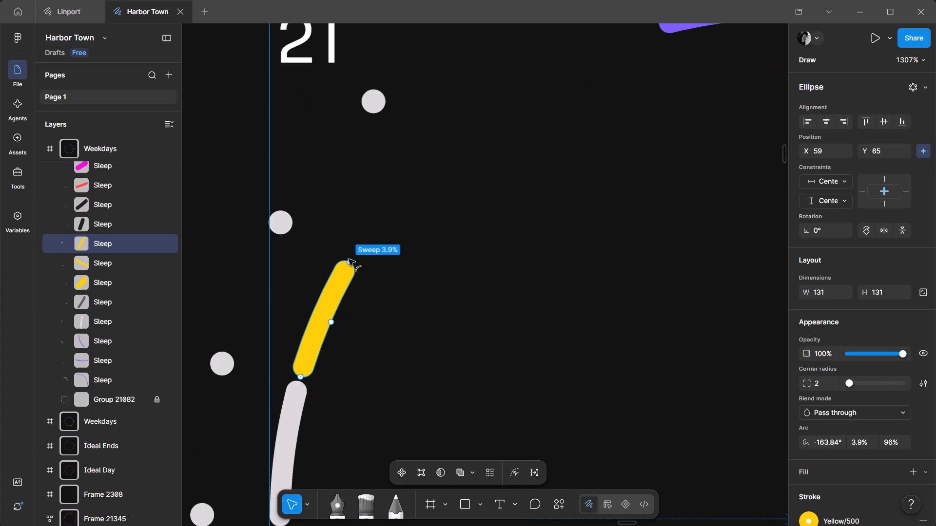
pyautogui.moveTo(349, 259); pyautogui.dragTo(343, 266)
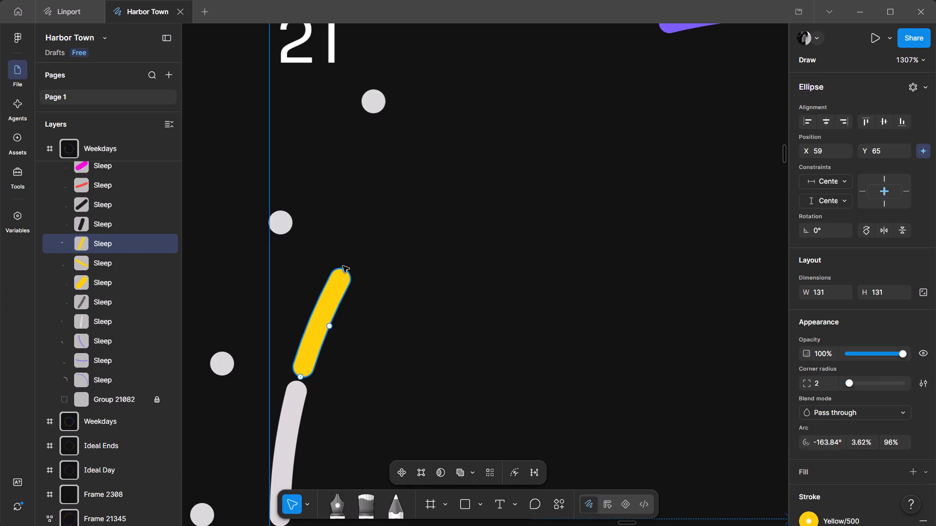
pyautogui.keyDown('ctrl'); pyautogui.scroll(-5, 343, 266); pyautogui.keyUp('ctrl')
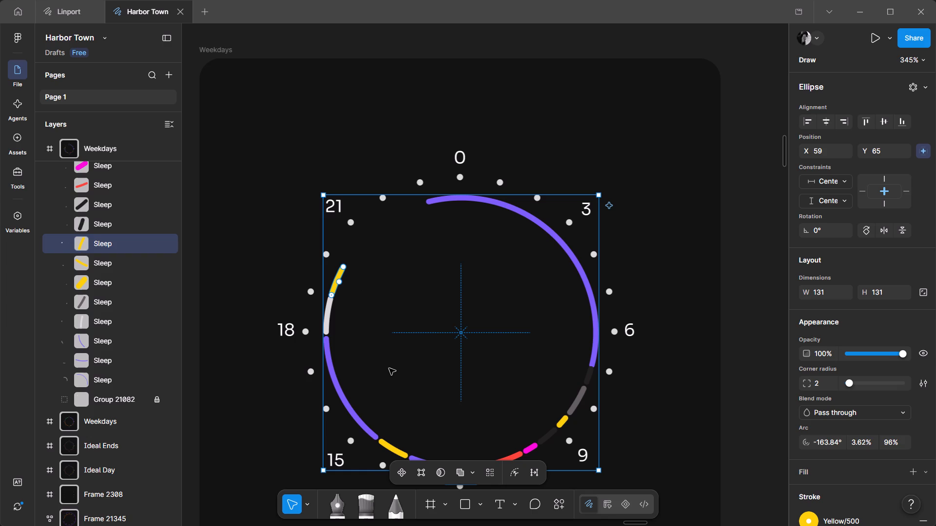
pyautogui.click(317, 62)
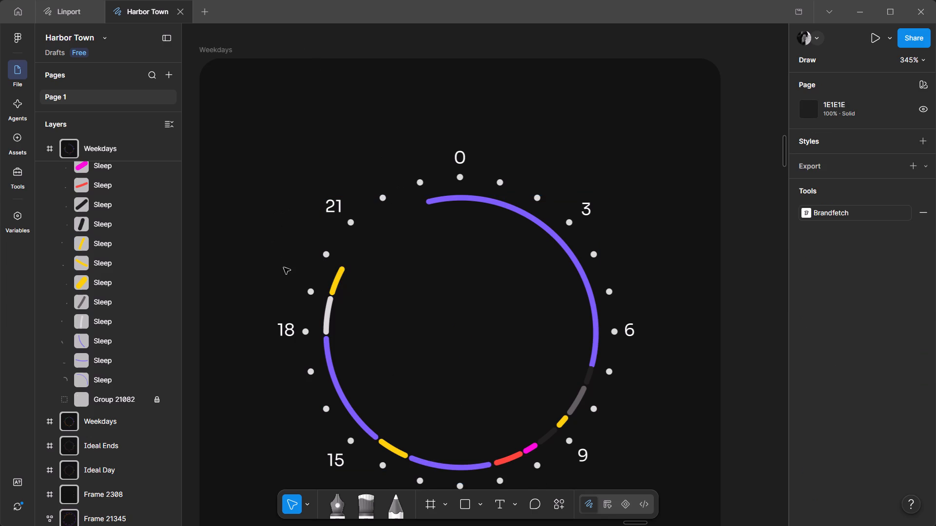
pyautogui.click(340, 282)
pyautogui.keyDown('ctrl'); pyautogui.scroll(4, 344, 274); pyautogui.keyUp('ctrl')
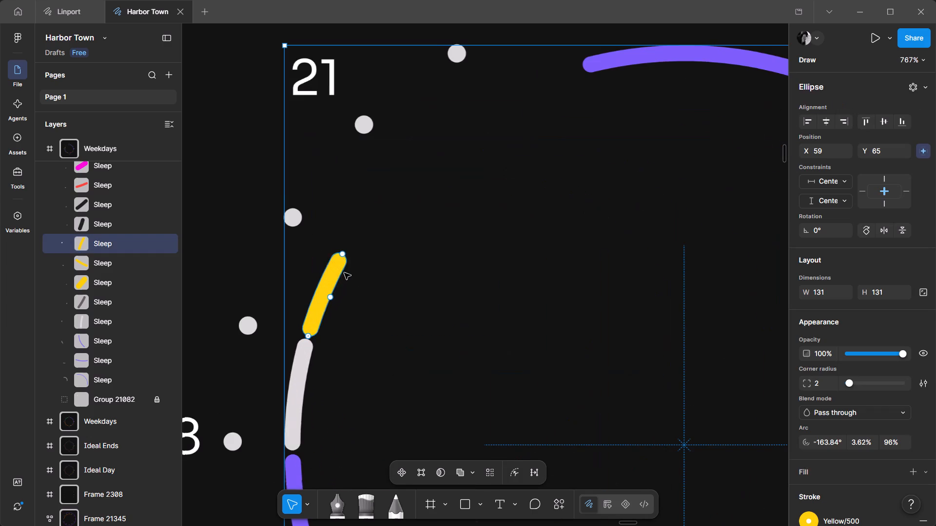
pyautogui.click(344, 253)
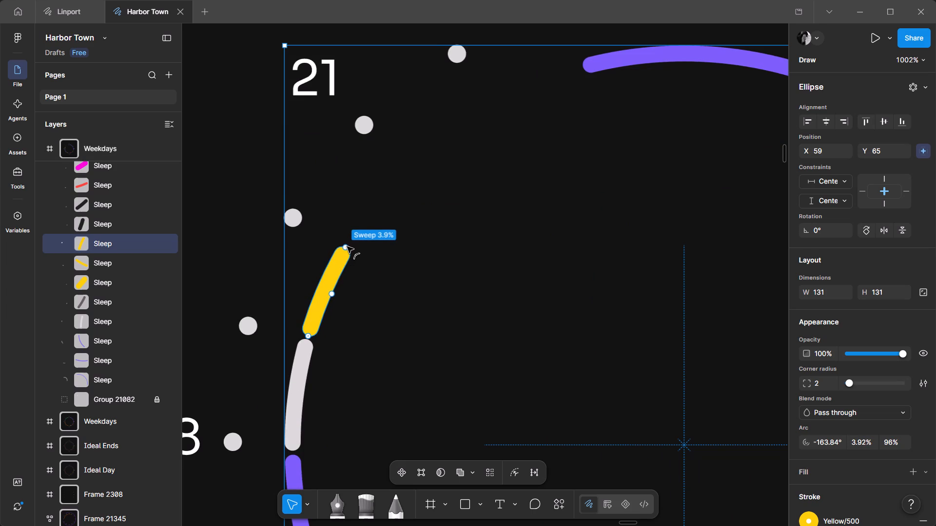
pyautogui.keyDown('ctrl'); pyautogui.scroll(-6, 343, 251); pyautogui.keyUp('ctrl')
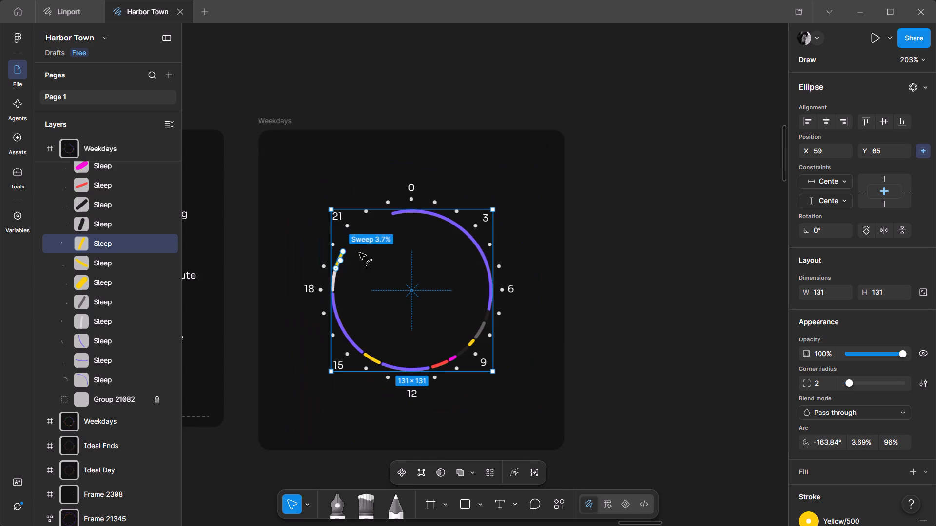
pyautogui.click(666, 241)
# Shorten the upper end of the white Read arc slightly, next to the new yellow arc.
pyautogui.keyDown('ctrl'); pyautogui.scroll(6, 345, 253); pyautogui.keyUp('ctrl')
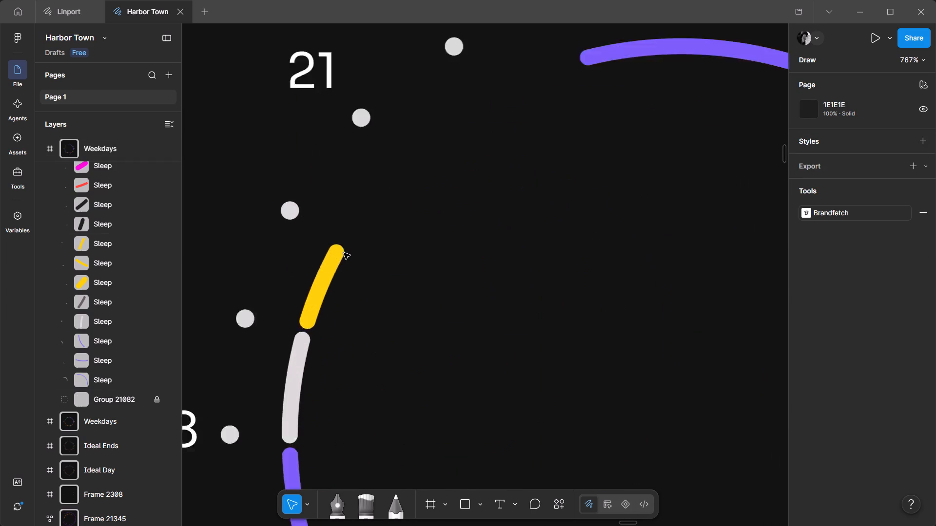
pyautogui.keyDown('ctrl'); pyautogui.scroll(2, 344, 253); pyautogui.keyUp('ctrl')
pyautogui.keyDown('ctrl'); pyautogui.scroll(-4, 320, 249); pyautogui.keyUp('ctrl')
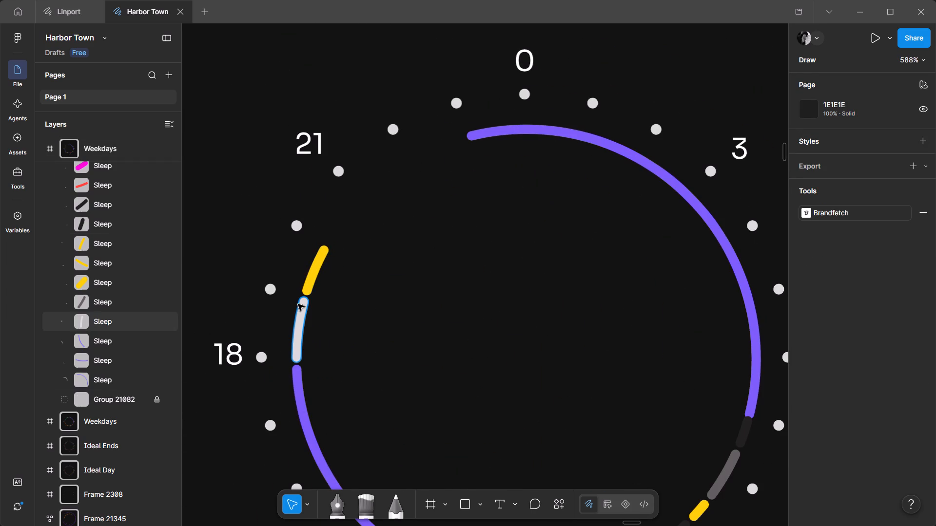
pyautogui.keyDown('ctrl'); pyautogui.click(298, 304); pyautogui.keyUp('ctrl')
pyautogui.keyDown('ctrl'); pyautogui.scroll(3, 303, 303); pyautogui.keyUp('ctrl')
pyautogui.moveTo(308, 288); pyautogui.dragTo(306, 297)
# Reshape the new yellow arc to start at about -164.7° with a 3.87% sweep, evening its gap to the white arc.
pyautogui.click(310, 282)
pyautogui.moveTo(308, 282); pyautogui.dragTo(308, 288)
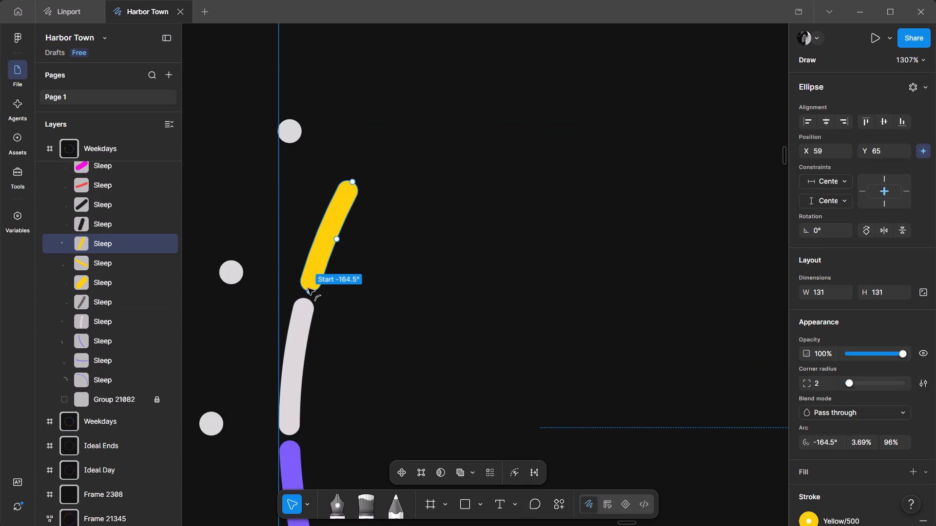
pyautogui.moveTo(308, 288); pyautogui.dragTo(308, 290)
pyautogui.moveTo(353, 181); pyautogui.dragTo(357, 171)
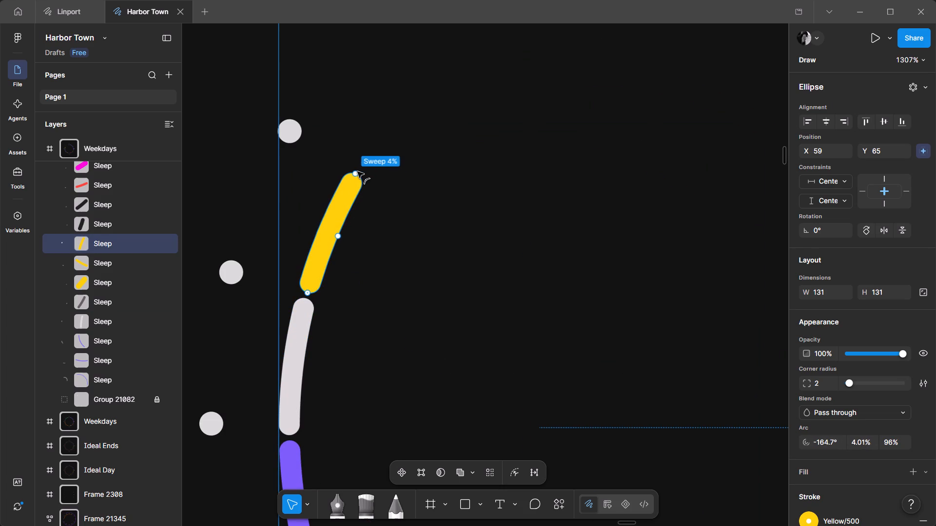
pyautogui.moveTo(357, 171); pyautogui.dragTo(355, 176)
pyautogui.keyDown('ctrl'); pyautogui.scroll(-6, 355, 176); pyautogui.keyUp('ctrl')
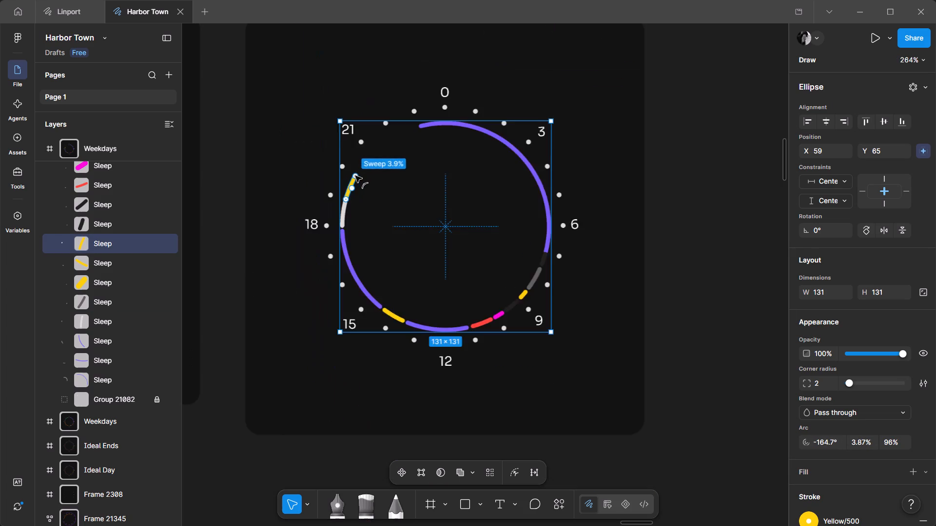
pyautogui.keyDown('ctrl'); pyautogui.scroll(-1, 355, 176); pyautogui.keyUp('ctrl')
pyautogui.click(412, 412)
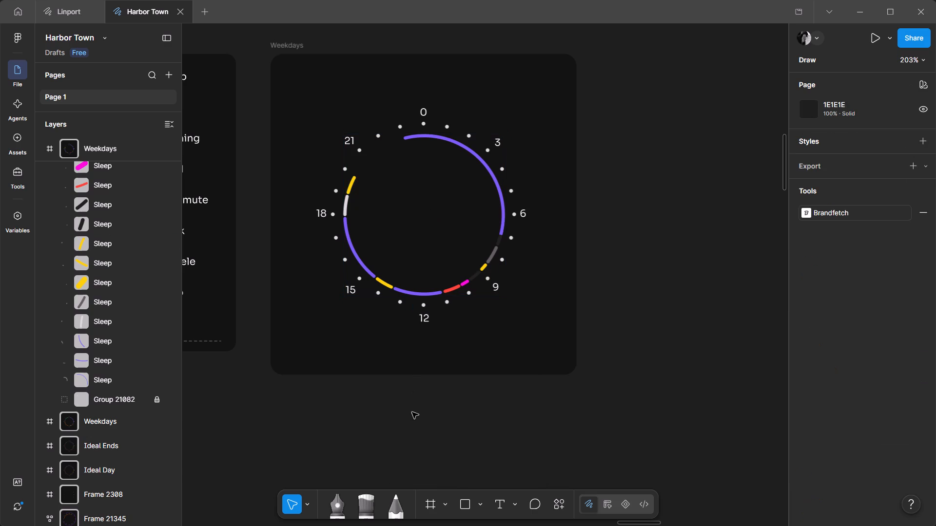
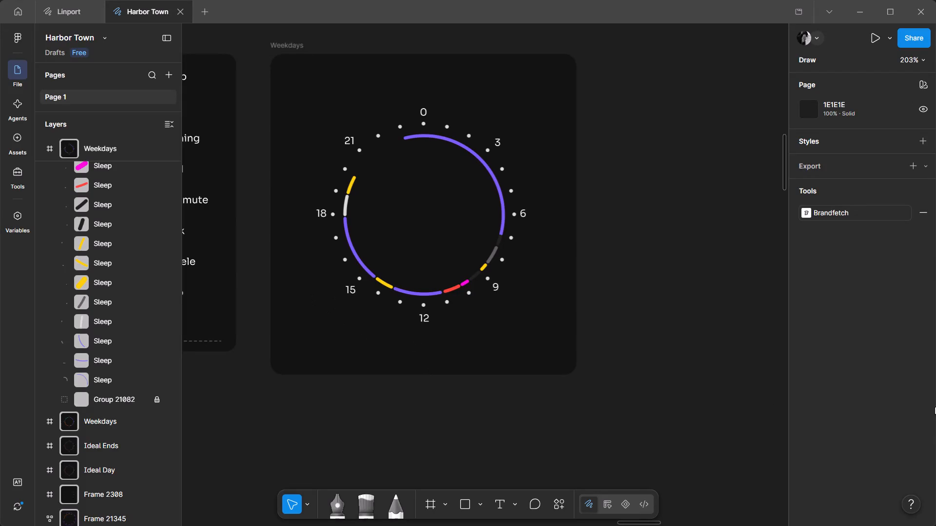
# Recolour the two purple arcs at 12 and between 15 and 18 with the library colour Blue/500.
pyautogui.keyDown('ctrl'); pyautogui.keyDown('shift'); pyautogui.scroll(4, 338, 223); pyautogui.keyUp('shift'); pyautogui.keyUp('ctrl')
pyautogui.keyDown('ctrl'); pyautogui.scroll(5, 382, 257); pyautogui.keyUp('ctrl')
pyautogui.keyDown('ctrl'); pyautogui.scroll(-1, 405, 299); pyautogui.keyUp('ctrl')
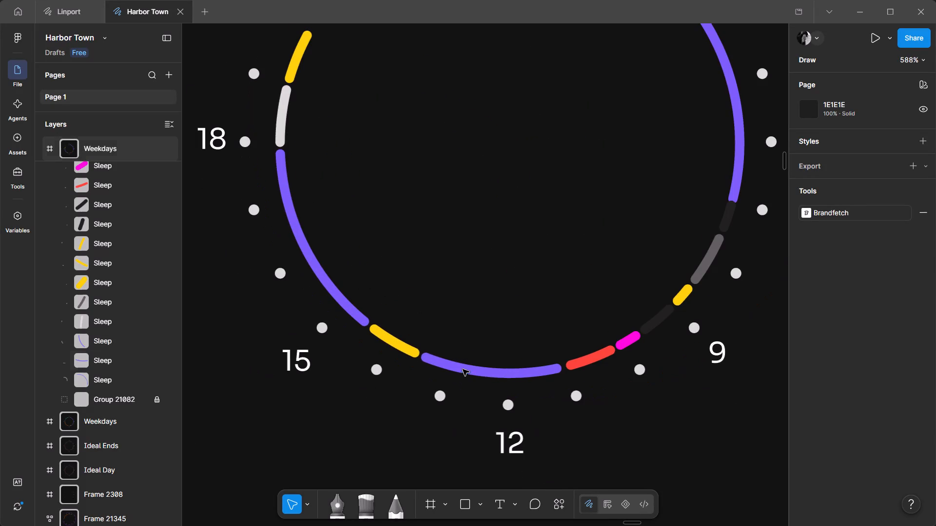
pyautogui.keyDown('ctrl'); pyautogui.keyDown('shift'); pyautogui.click(464, 370); pyautogui.keyUp('shift'); pyautogui.keyUp('ctrl')
pyautogui.keyDown('ctrl'); pyautogui.keyDown('shift'); pyautogui.click(341, 293); pyautogui.keyUp('shift'); pyautogui.keyUp('ctrl')
pyautogui.scroll(-3, 897, 430)
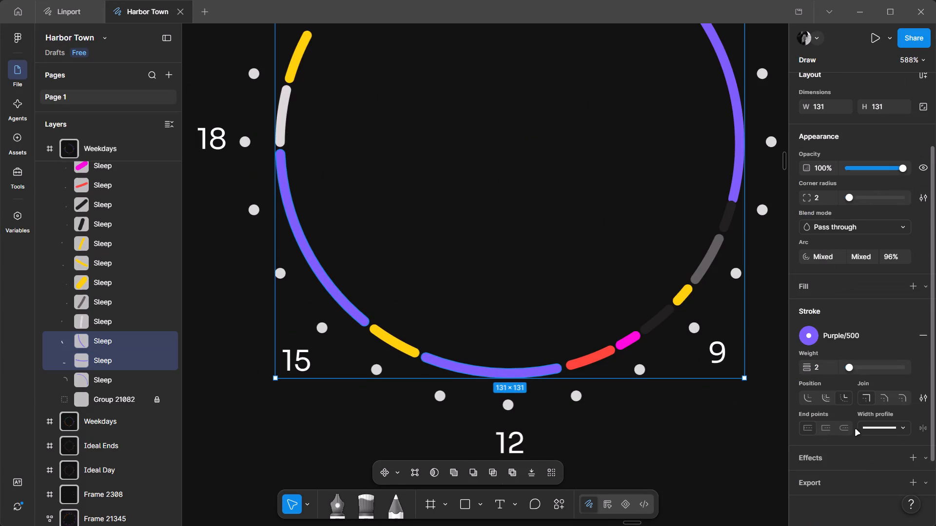
pyautogui.click(819, 328)
pyautogui.scroll(-1, 759, 486)
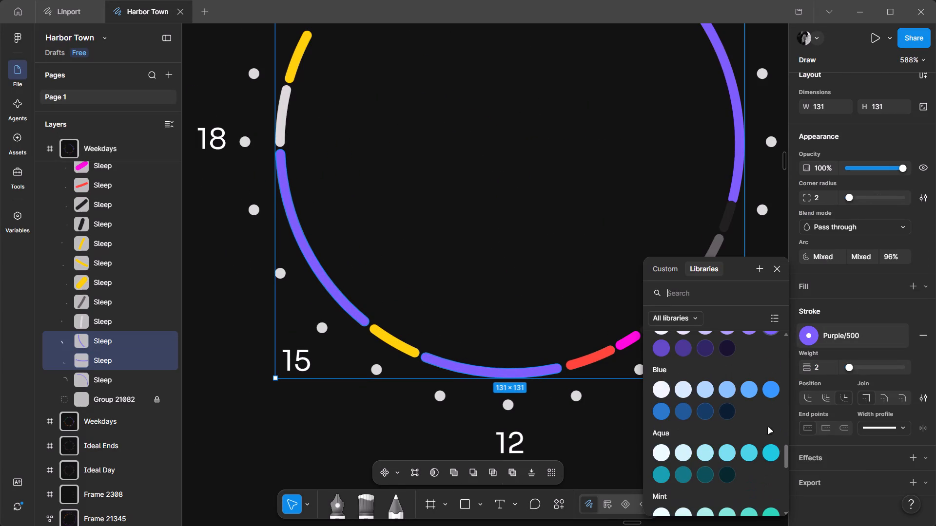
pyautogui.click(772, 385)
pyautogui.keyDown('ctrl'); pyautogui.scroll(-4, 529, 294); pyautogui.keyUp('ctrl')
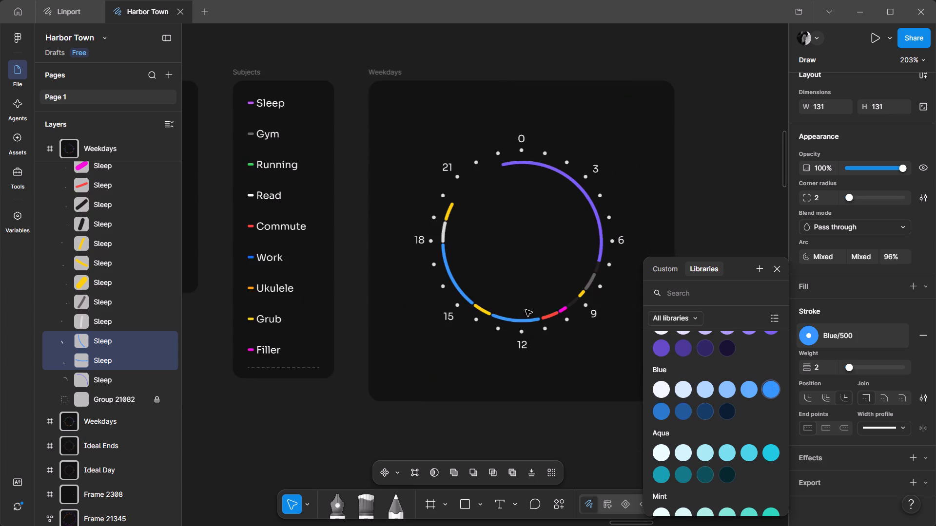
pyautogui.click(485, 390)
# Change the Work marker in the Subjects list from Blue(Dark) to the library's Blue/500.
pyautogui.click(263, 253)
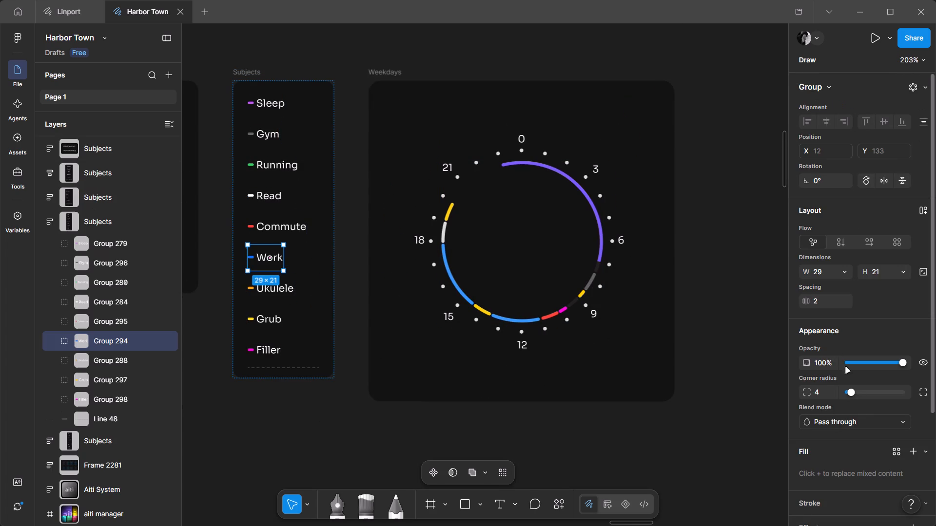
pyautogui.scroll(-2, 830, 423)
pyautogui.click(827, 429)
pyautogui.scroll(-5, 760, 439)
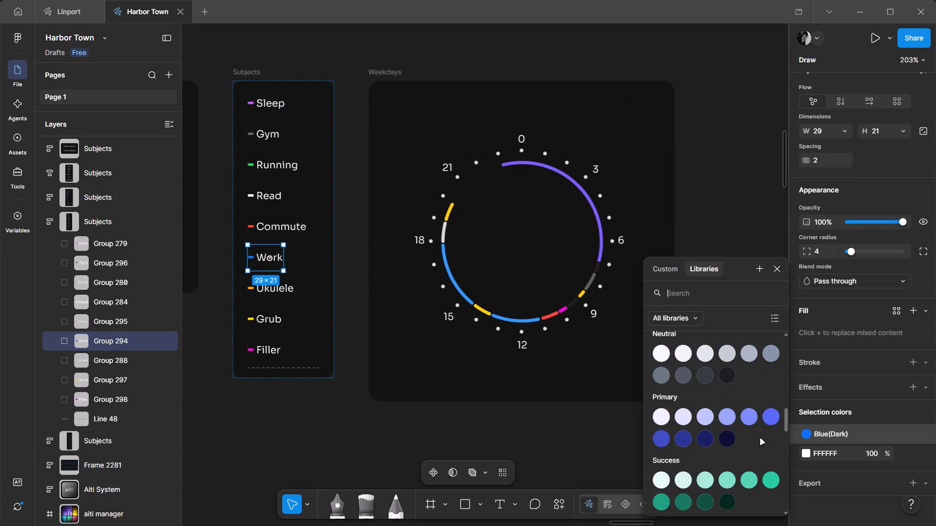
pyautogui.scroll(-7, 760, 439)
pyautogui.scroll(4, 762, 434)
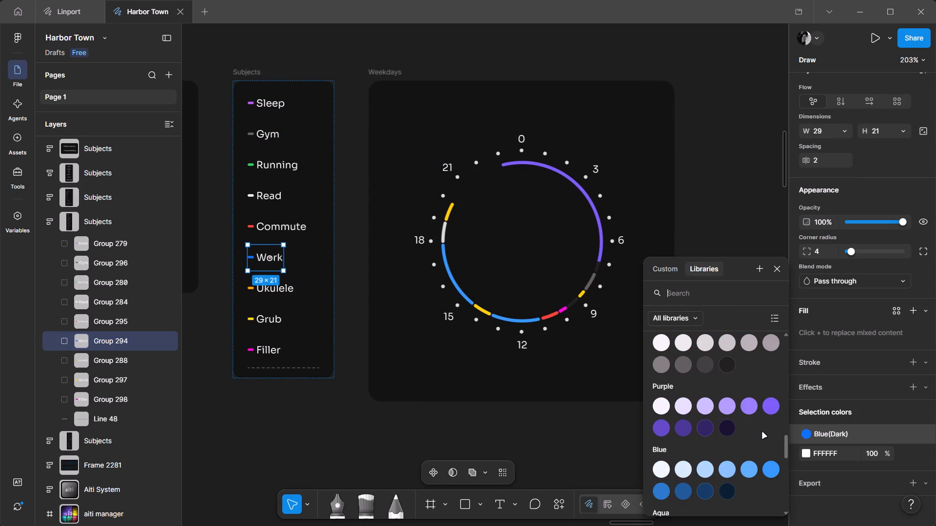
pyautogui.click(765, 468)
pyautogui.click(531, 421)
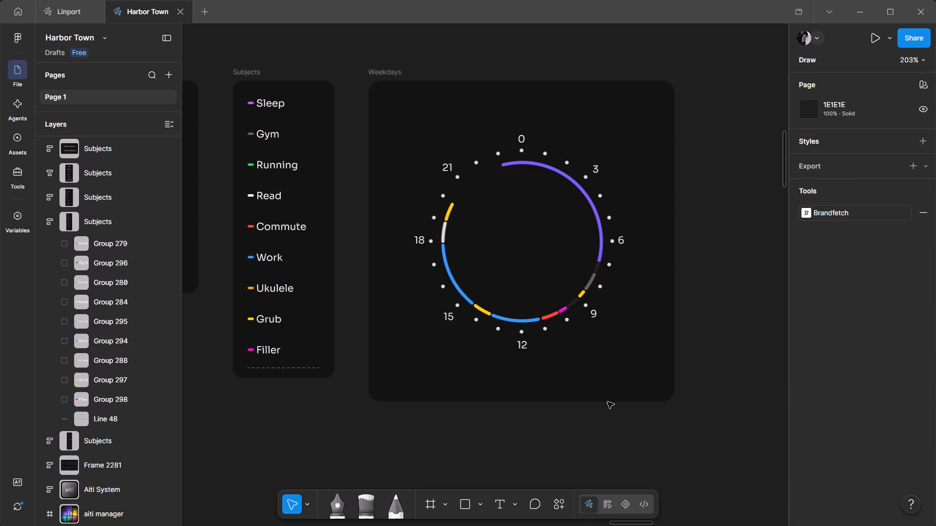
# Duplicate the blue arc between 15 and 18 and rotate the copy past the upper yellow arc, starting at about -150.27°.
pyautogui.keyDown('ctrl'); pyautogui.scroll(4, 510, 277); pyautogui.keyUp('ctrl')
pyautogui.keyDown('ctrl'); pyautogui.scroll(-1, 418, 236); pyautogui.keyUp('ctrl')
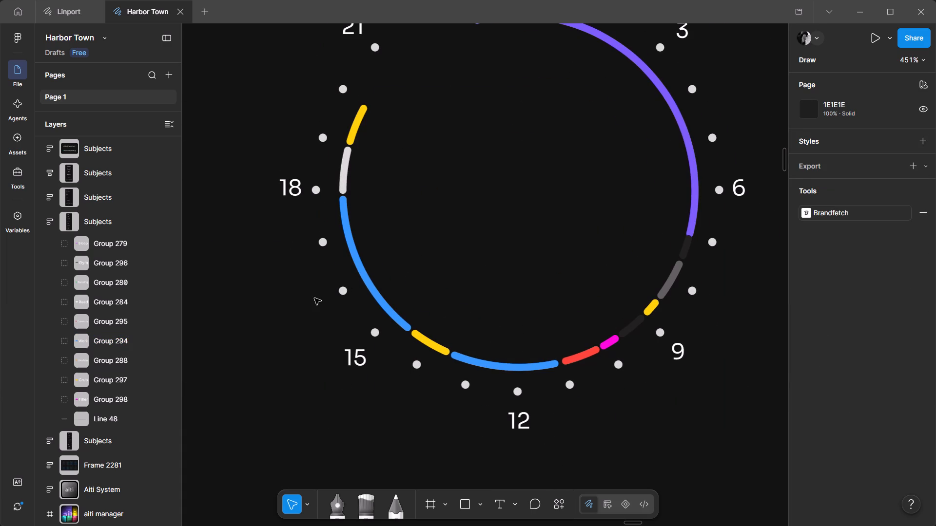
pyautogui.scroll(1, 339, 293)
pyautogui.scroll(-1, 459, 294)
pyautogui.scroll(1, 476, 294)
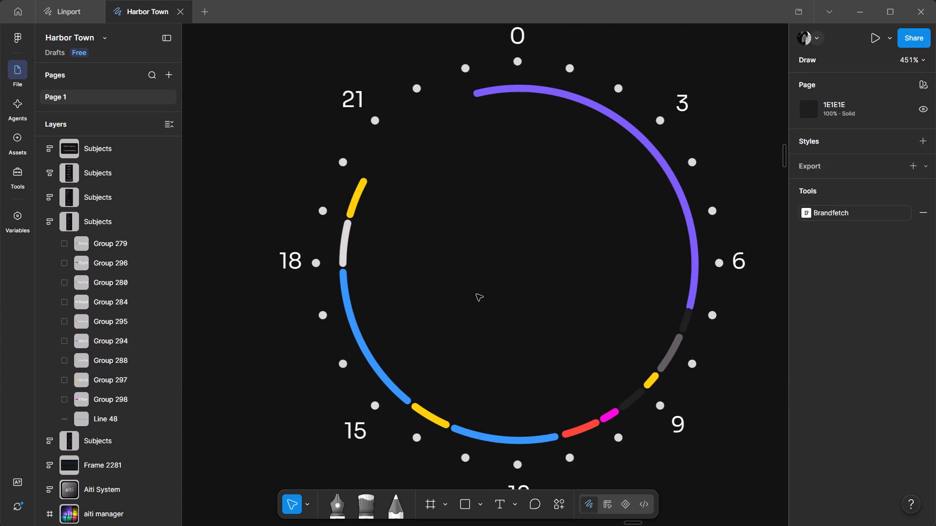
pyautogui.click(356, 328)
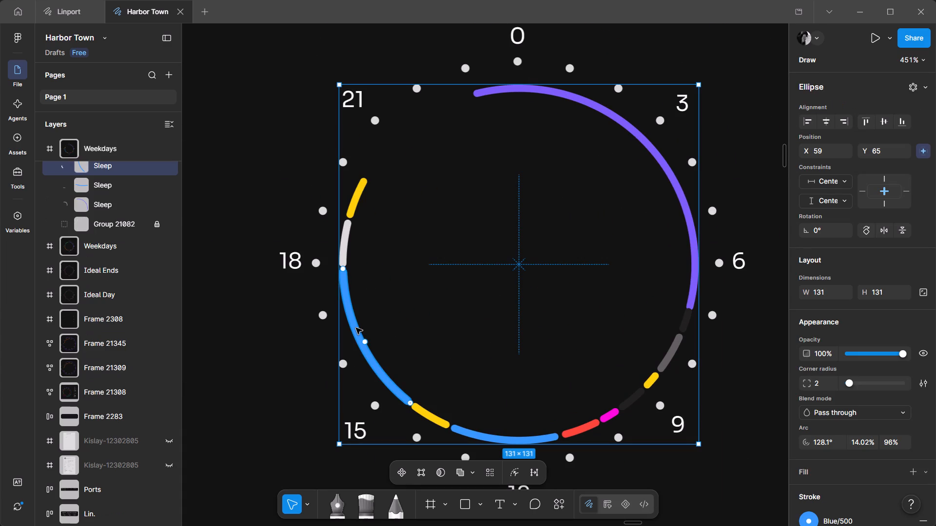
pyautogui.hotkey('ctrl', 'c')
pyautogui.hotkey('ctrl', 'v')
pyautogui.moveTo(410, 404); pyautogui.dragTo(331, 293)
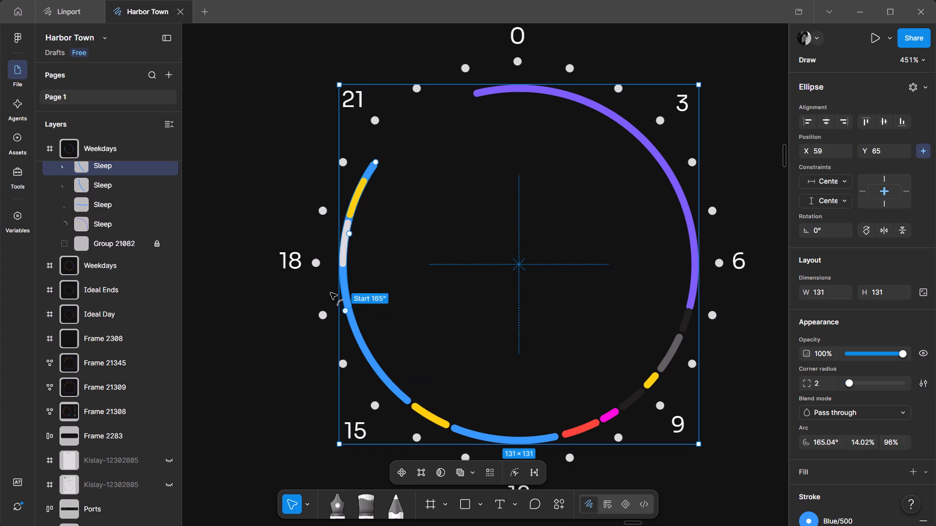
pyautogui.moveTo(331, 293); pyautogui.dragTo(380, 186)
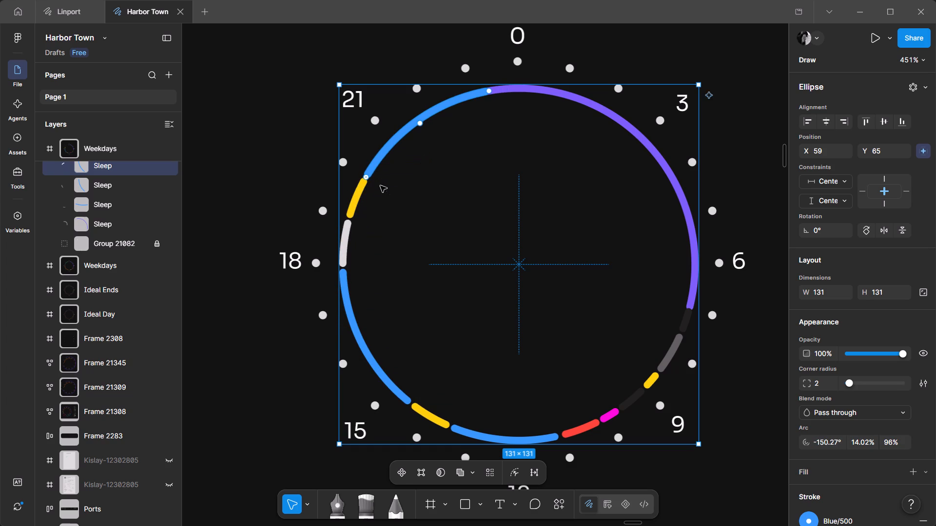
# Shorten the new blue arc near 21 to a sweep of about 8.72%, leaving space before the purple arc.
pyautogui.keyDown('ctrl'); pyautogui.scroll(3, 445, 119); pyautogui.keyUp('ctrl')
pyautogui.keyDown('ctrl'); pyautogui.scroll(-1, 452, 126); pyautogui.keyUp('ctrl')
pyautogui.moveTo(520, 71); pyautogui.dragTo(463, 93)
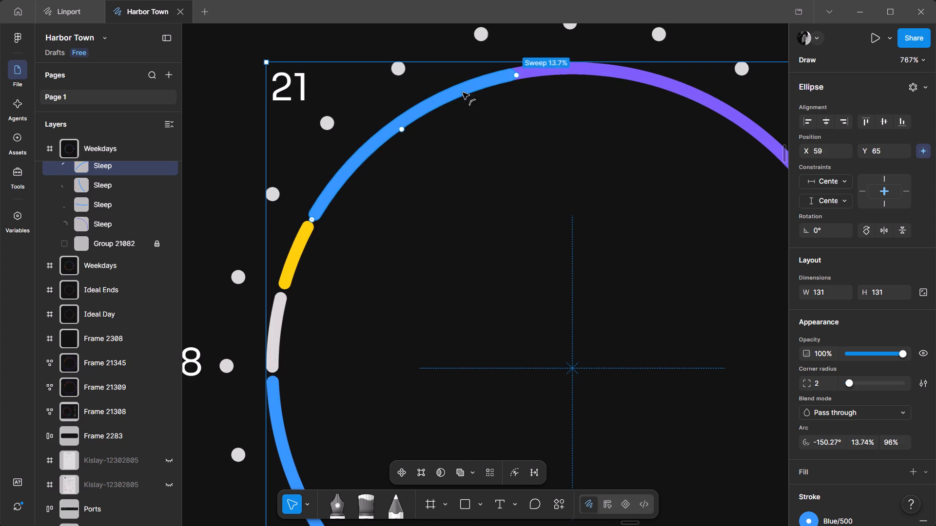
pyautogui.moveTo(463, 93); pyautogui.dragTo(428, 115)
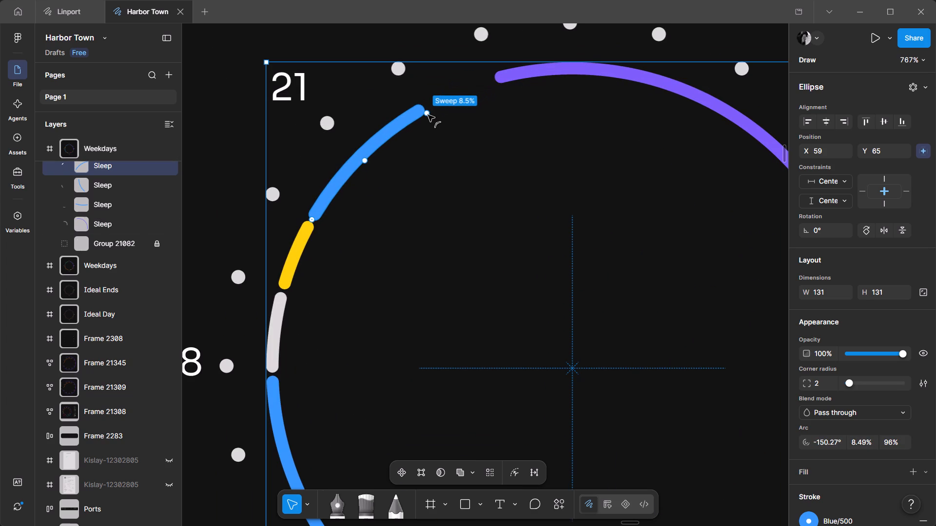
pyautogui.moveTo(428, 115); pyautogui.dragTo(433, 115)
pyautogui.keyDown('ctrl'); pyautogui.scroll(-6, 431, 117); pyautogui.keyUp('ctrl')
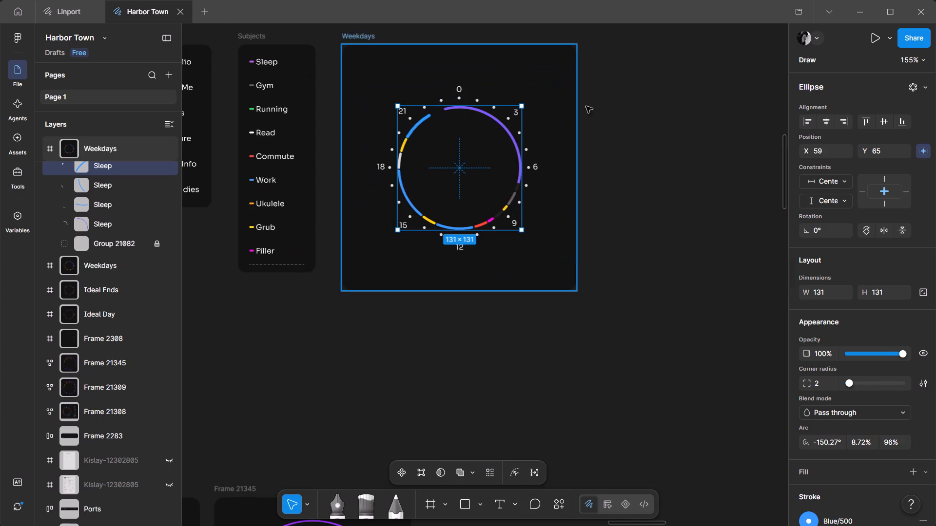
pyautogui.keyDown('ctrl'); pyautogui.click(637, 137); pyautogui.keyUp('ctrl')
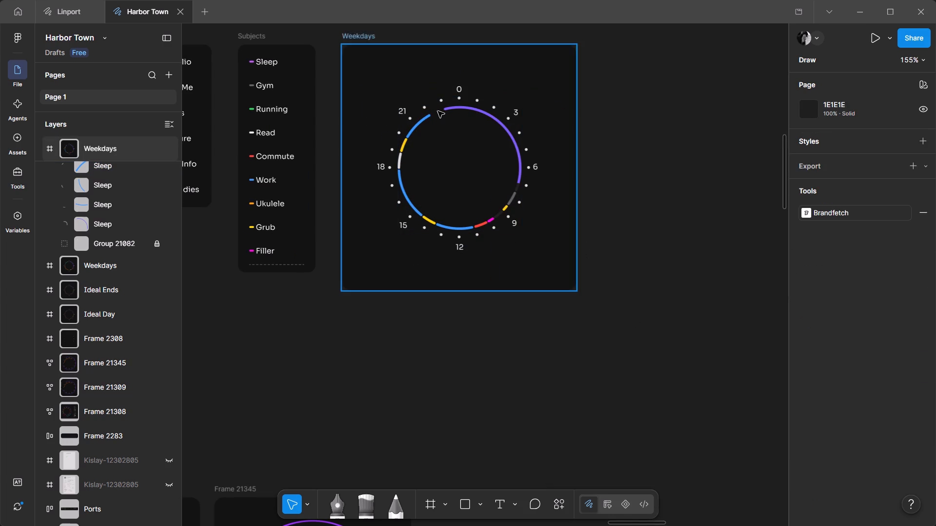
# Duplicate the blue arc near 21 and rotate the copy just past its upper end, starting at about -117.55°.
pyautogui.keyDown('ctrl'); pyautogui.scroll(3, 438, 112); pyautogui.keyUp('ctrl')
pyautogui.click(388, 145)
pyautogui.hotkey('ctrl', 'c')
pyautogui.hotkey('ctrl', 'v')
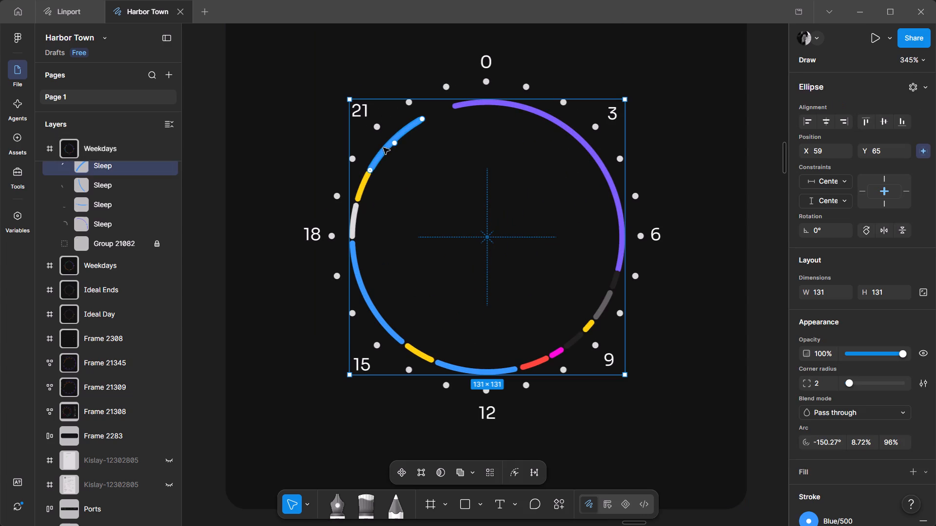
pyautogui.moveTo(372, 167); pyautogui.dragTo(426, 108)
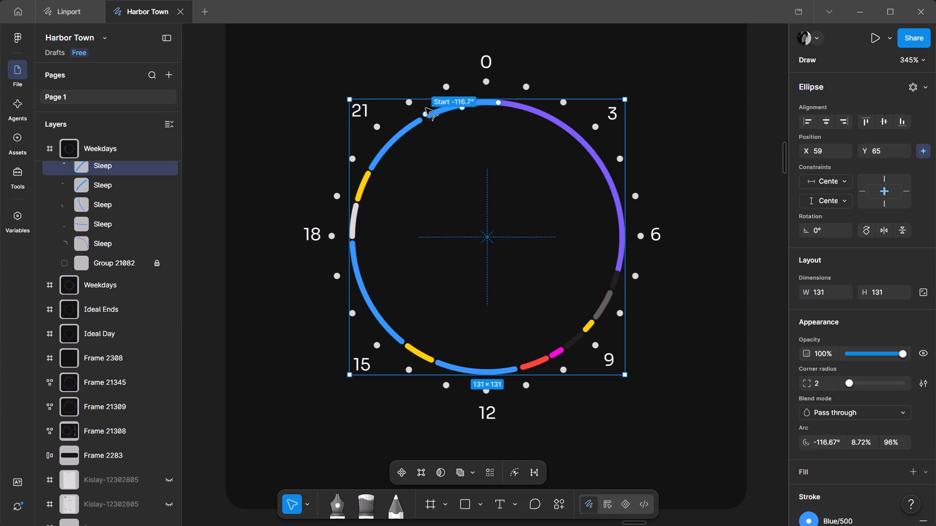
pyautogui.moveTo(426, 108); pyautogui.dragTo(424, 109)
pyautogui.keyDown('ctrl'); pyautogui.scroll(4, 448, 94); pyautogui.keyUp('ctrl')
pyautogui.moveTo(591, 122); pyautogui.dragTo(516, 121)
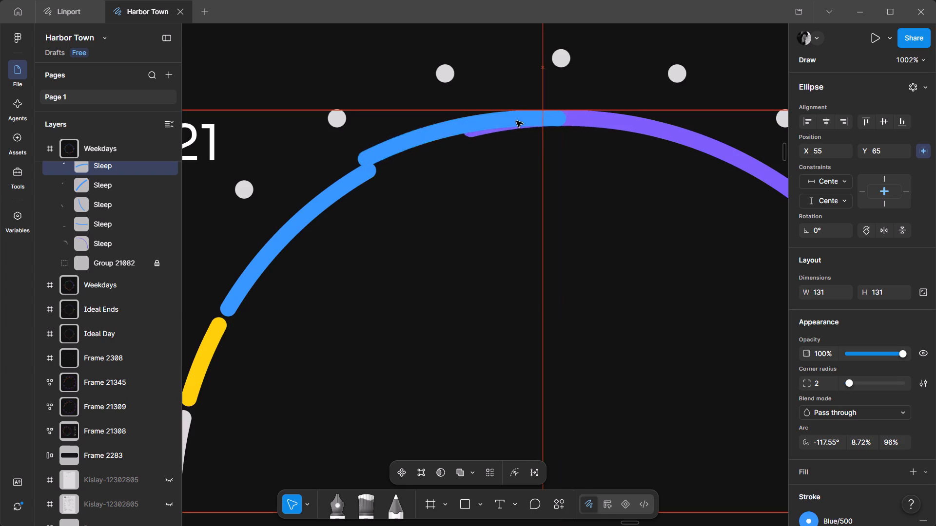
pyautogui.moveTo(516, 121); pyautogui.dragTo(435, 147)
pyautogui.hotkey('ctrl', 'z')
# Fit the newest blue arc into the gap before the purple arc, starting at about -117.95° with a 3.36% sweep.
pyautogui.click(595, 119)
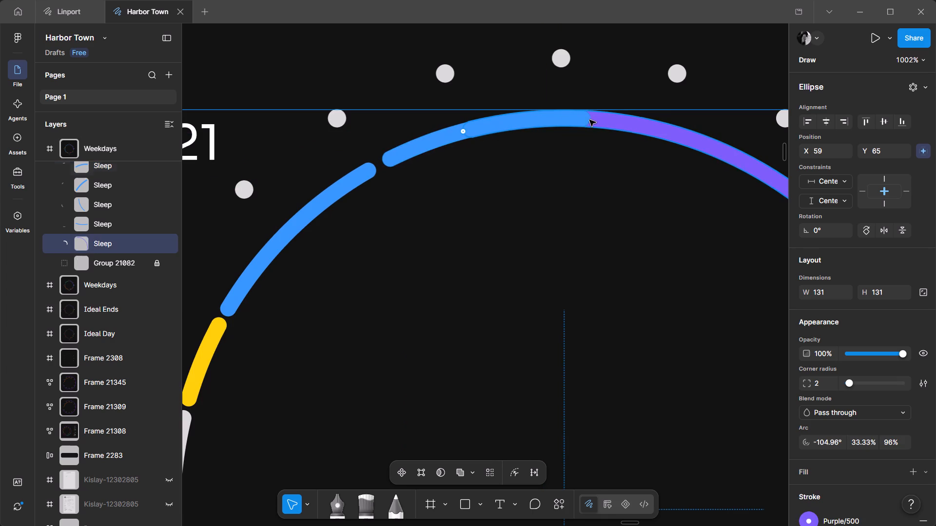
pyautogui.click(400, 150)
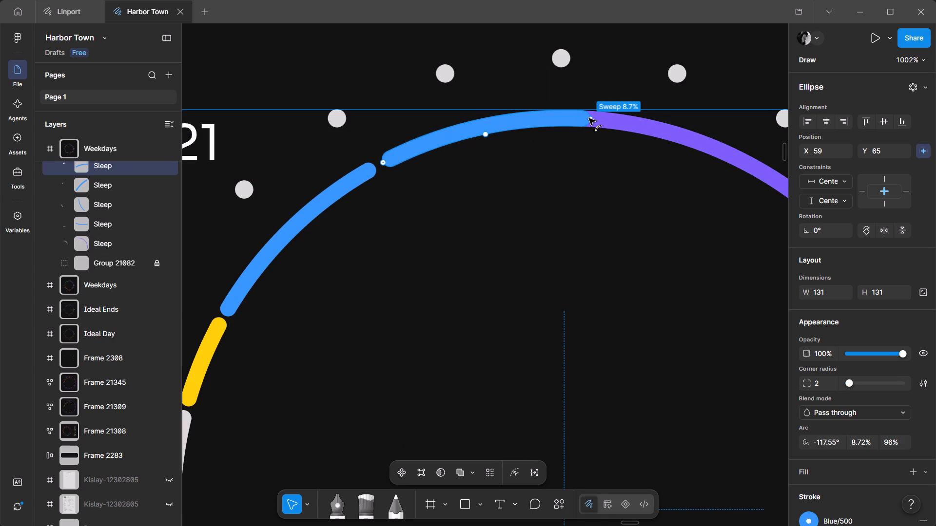
pyautogui.moveTo(589, 118); pyautogui.dragTo(459, 134)
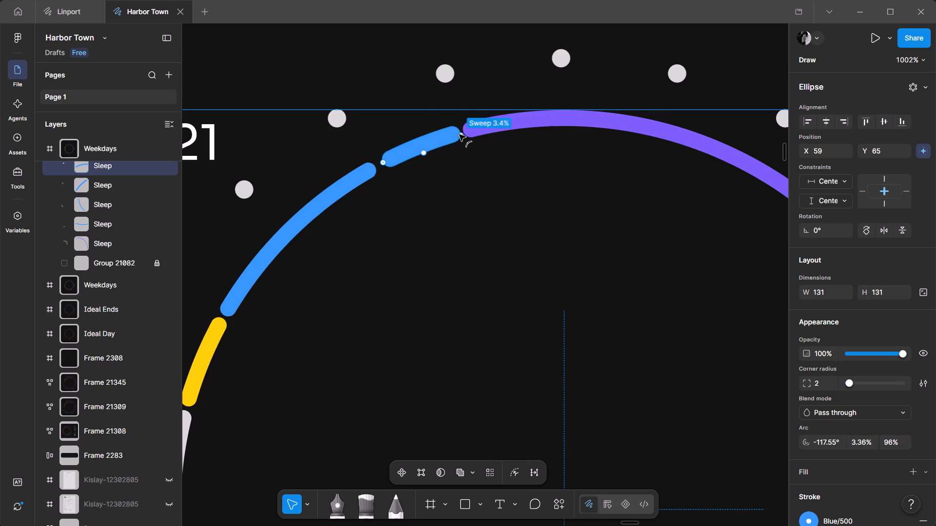
pyautogui.moveTo(459, 134); pyautogui.dragTo(458, 134)
pyautogui.click(382, 163)
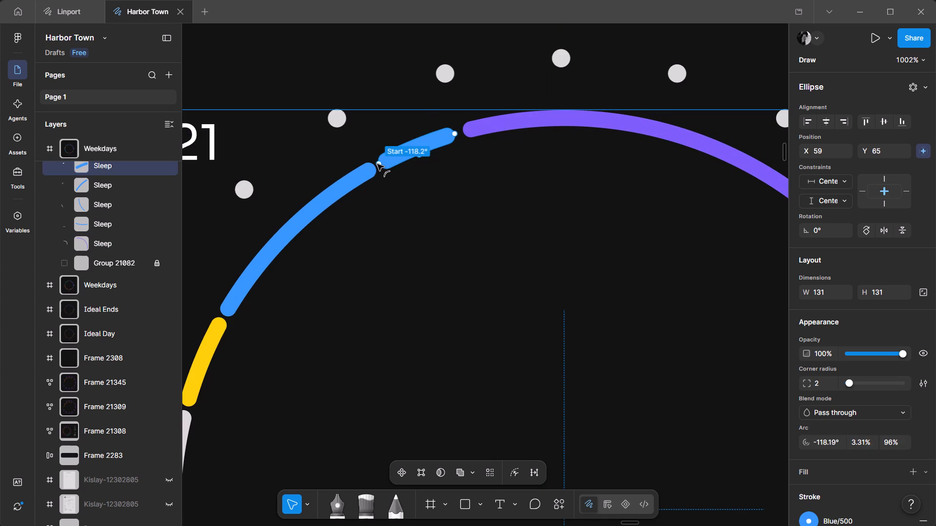
pyautogui.click(458, 132)
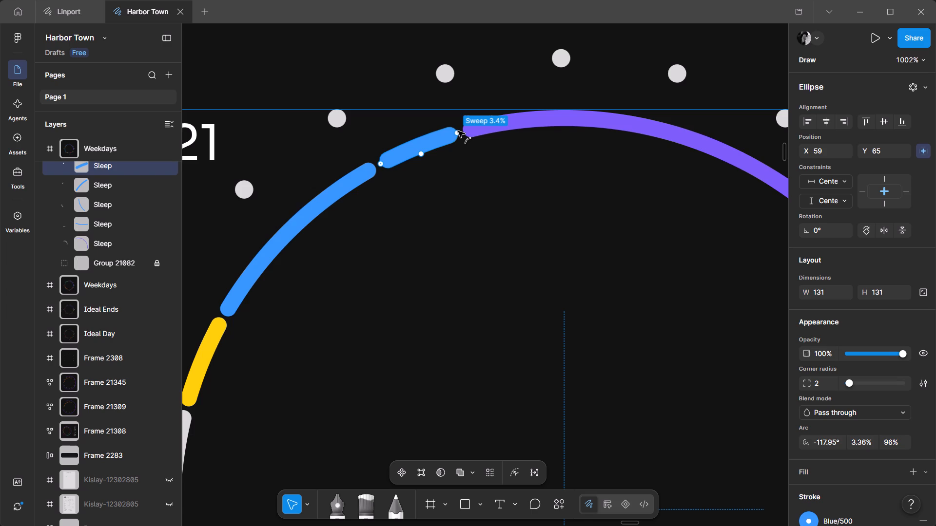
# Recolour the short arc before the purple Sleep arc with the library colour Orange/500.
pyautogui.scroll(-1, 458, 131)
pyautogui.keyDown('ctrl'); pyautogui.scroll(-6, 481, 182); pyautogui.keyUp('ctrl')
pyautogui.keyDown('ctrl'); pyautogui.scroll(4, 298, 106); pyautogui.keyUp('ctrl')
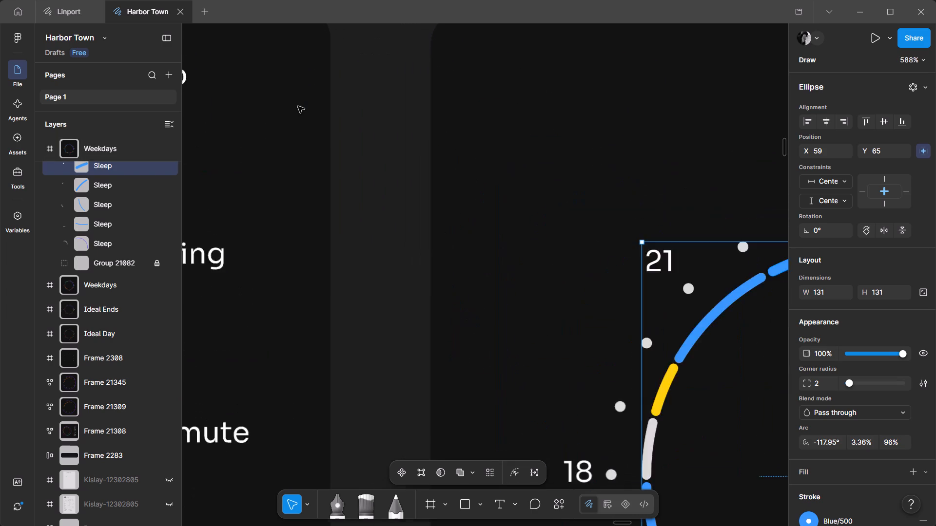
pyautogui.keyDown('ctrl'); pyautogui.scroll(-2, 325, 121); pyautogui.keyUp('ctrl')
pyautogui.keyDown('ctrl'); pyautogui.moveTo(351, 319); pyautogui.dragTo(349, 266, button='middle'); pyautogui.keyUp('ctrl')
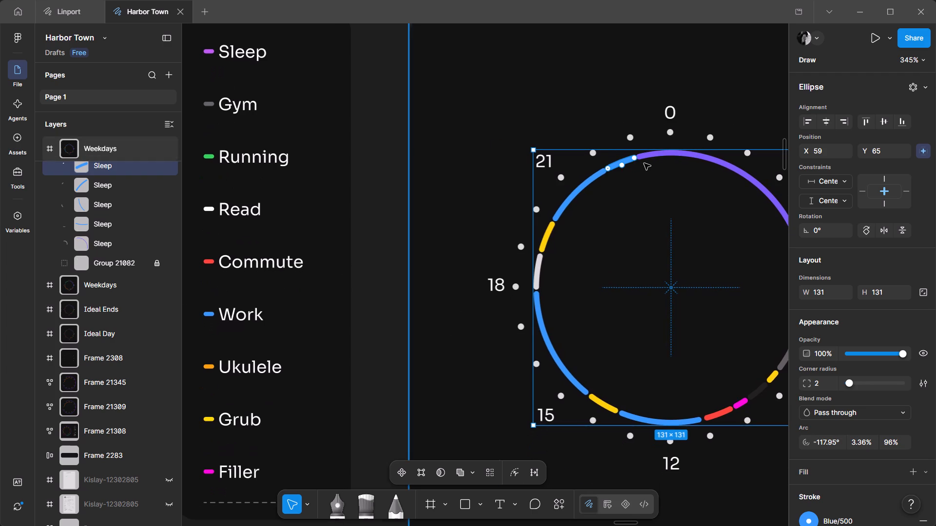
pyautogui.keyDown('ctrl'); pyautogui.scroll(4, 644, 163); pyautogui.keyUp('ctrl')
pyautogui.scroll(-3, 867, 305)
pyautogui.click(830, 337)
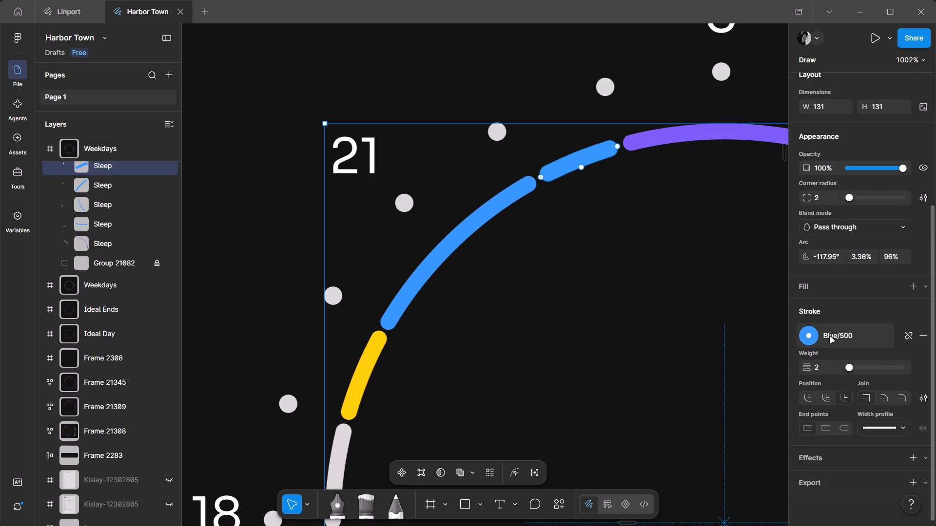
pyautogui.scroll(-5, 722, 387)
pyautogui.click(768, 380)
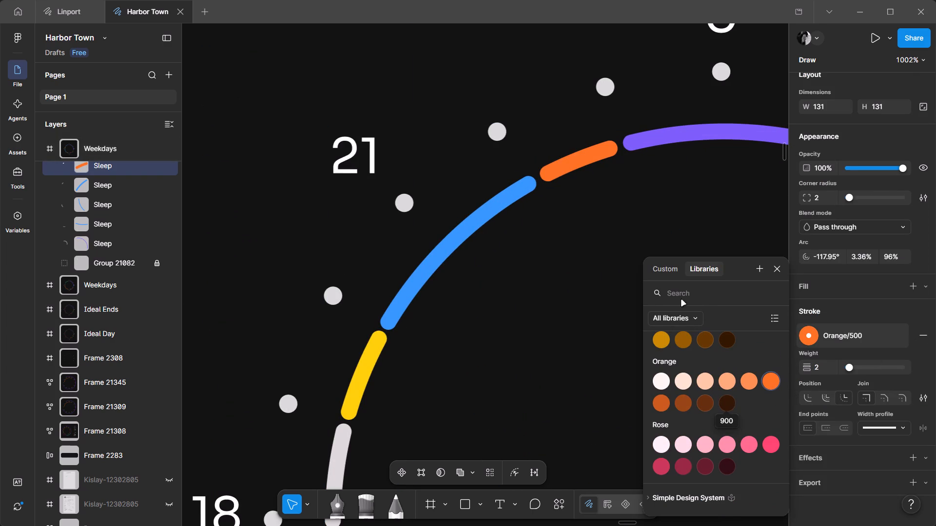
# Detach the short arc's stroke style and sample the Filler marker's pink, FF0ADE, from the Subjects list.
pyautogui.click(907, 336)
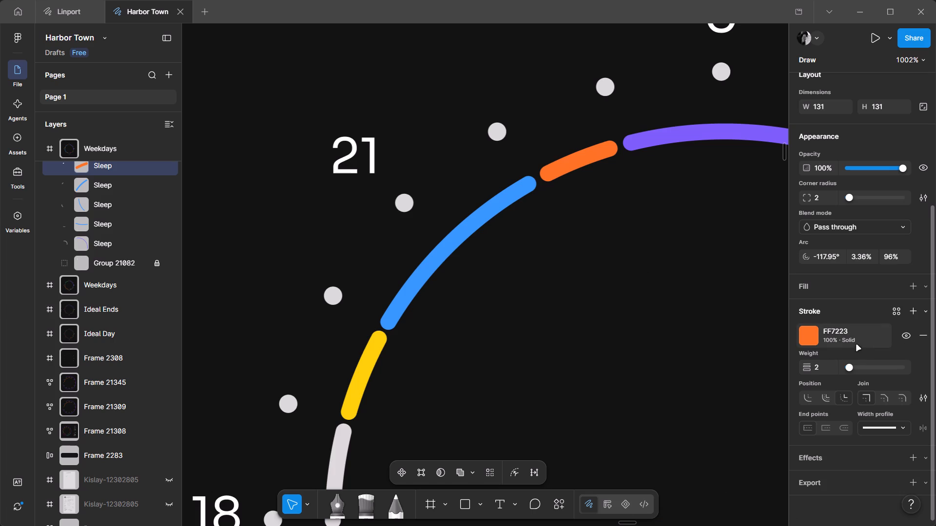
pyautogui.click(807, 334)
pyautogui.keyDown('ctrl'); pyautogui.scroll(-5, 636, 270); pyautogui.keyUp('ctrl')
pyautogui.scroll(-1, 310, 387)
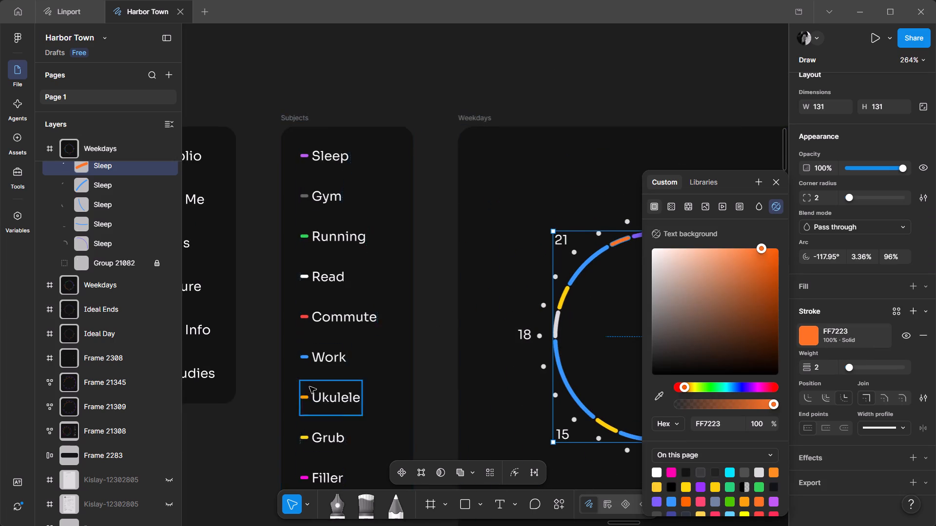
pyautogui.keyDown('ctrl'); pyautogui.scroll(4, 299, 390); pyautogui.keyUp('ctrl')
pyautogui.click(664, 395)
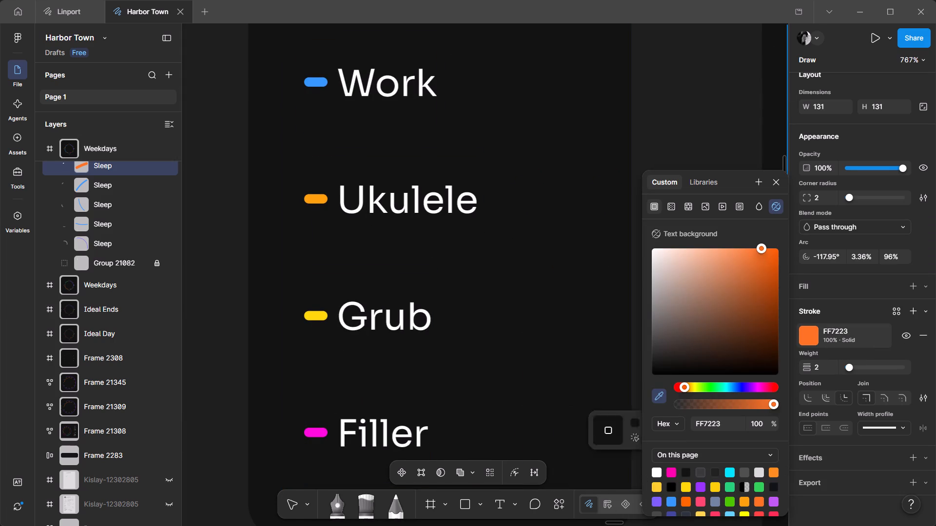
pyautogui.click(313, 432)
pyautogui.keyDown('ctrl'); pyautogui.scroll(-5, 332, 255); pyautogui.keyUp('ctrl')
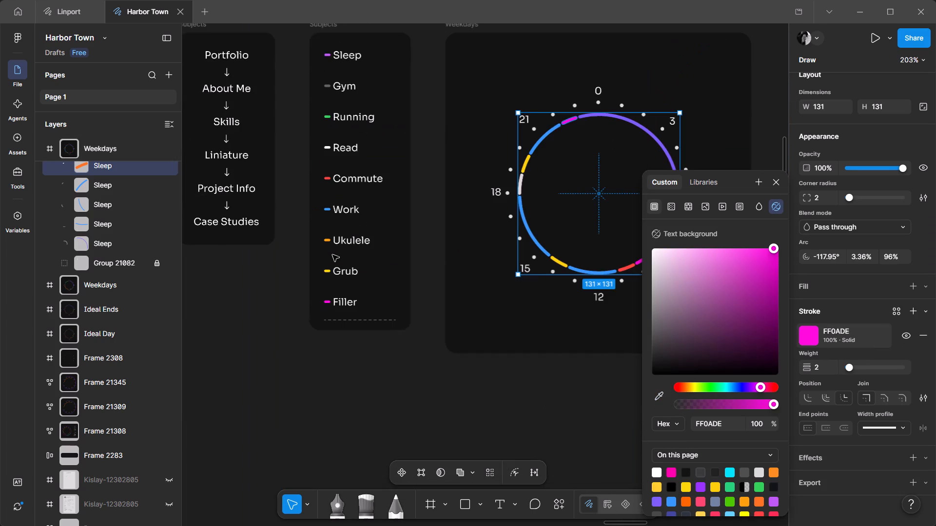
pyautogui.doubleClick(539, 417)
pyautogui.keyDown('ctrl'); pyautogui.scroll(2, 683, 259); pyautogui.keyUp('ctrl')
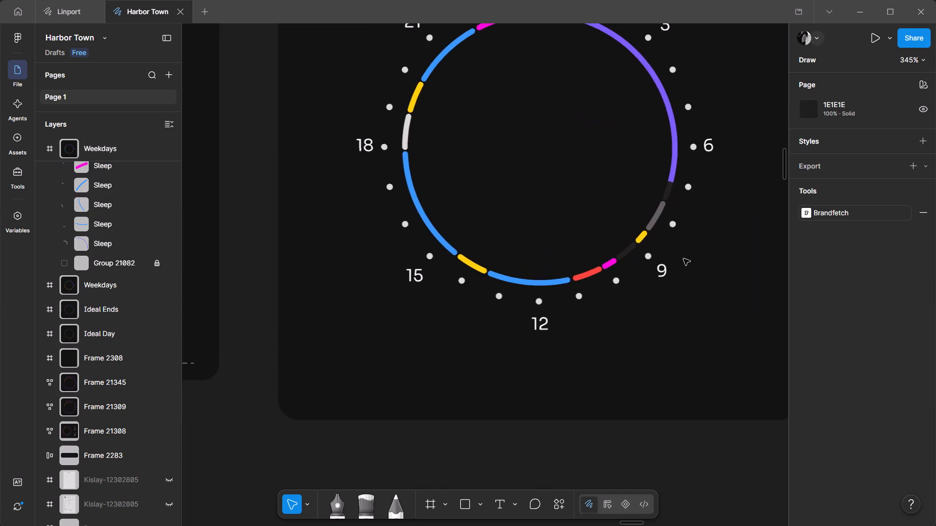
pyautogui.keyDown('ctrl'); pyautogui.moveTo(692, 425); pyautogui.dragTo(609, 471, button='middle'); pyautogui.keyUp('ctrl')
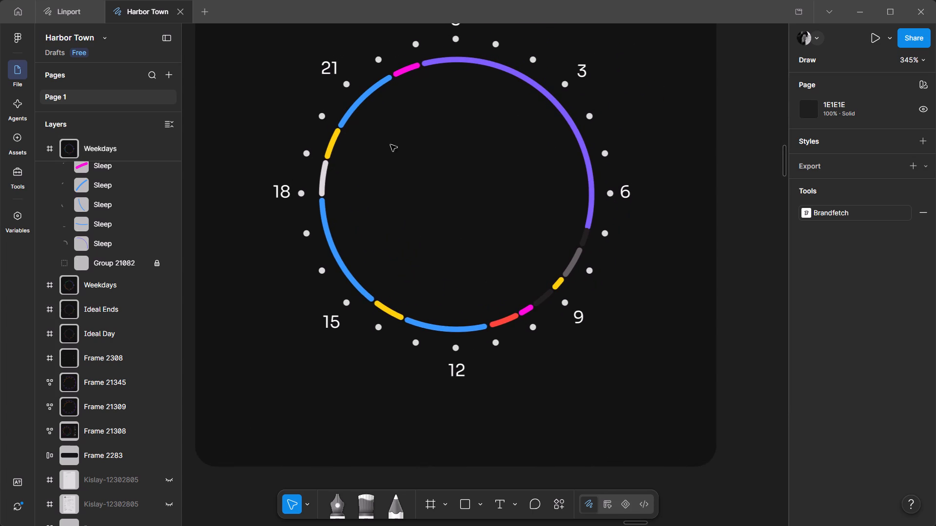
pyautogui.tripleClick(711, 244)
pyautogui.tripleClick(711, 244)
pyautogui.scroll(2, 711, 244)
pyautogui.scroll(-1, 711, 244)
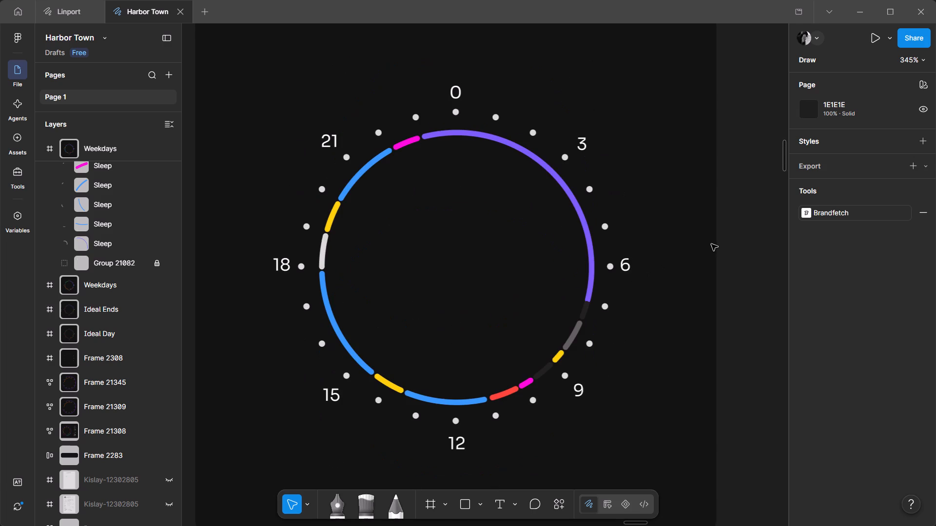
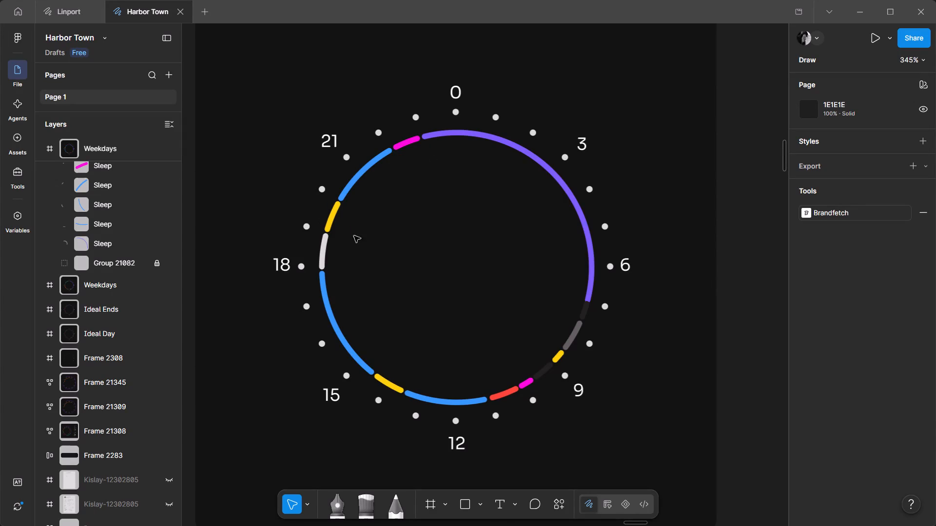
# Extend the yellow arc between 18 and 21 toward the upper blue arc, giving it a sweep of about 4.13%.
pyautogui.click(332, 212)
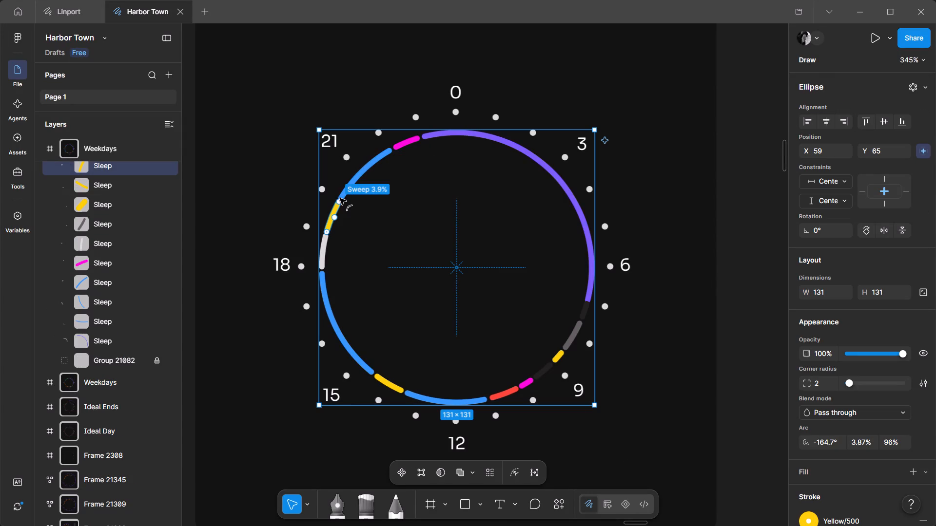
pyautogui.moveTo(338, 200); pyautogui.dragTo(335, 196)
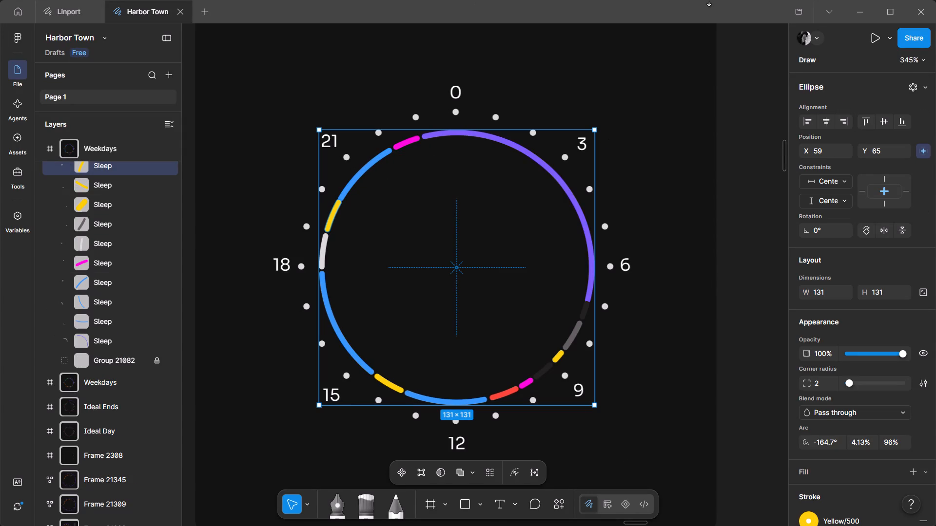
# Refit the blue arc near 21 between its yellow and pink neighbours, starting at about -148.8° with an 8.35% sweep.
pyautogui.keyDown('ctrl'); pyautogui.scroll(4, 341, 166); pyautogui.keyUp('ctrl')
pyautogui.keyDown('ctrl'); pyautogui.click(354, 223); pyautogui.keyUp('ctrl')
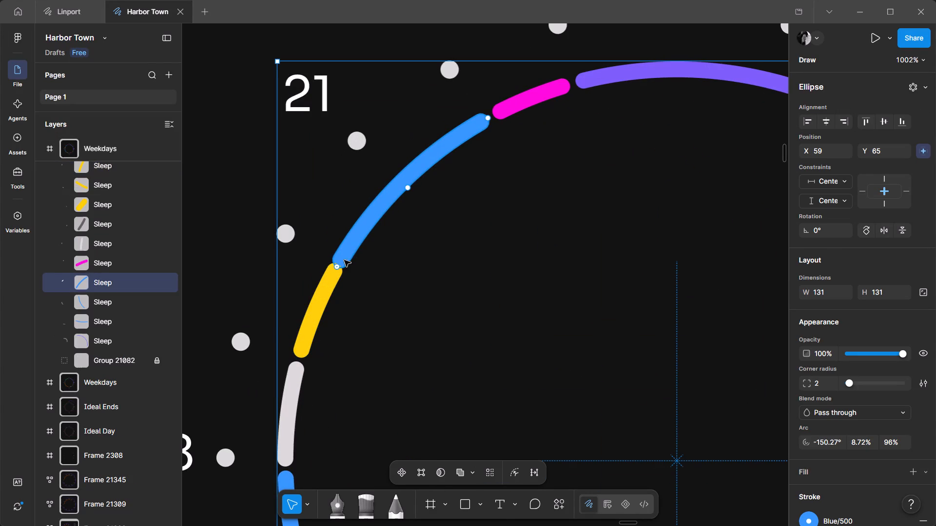
pyautogui.moveTo(336, 267); pyautogui.dragTo(346, 259)
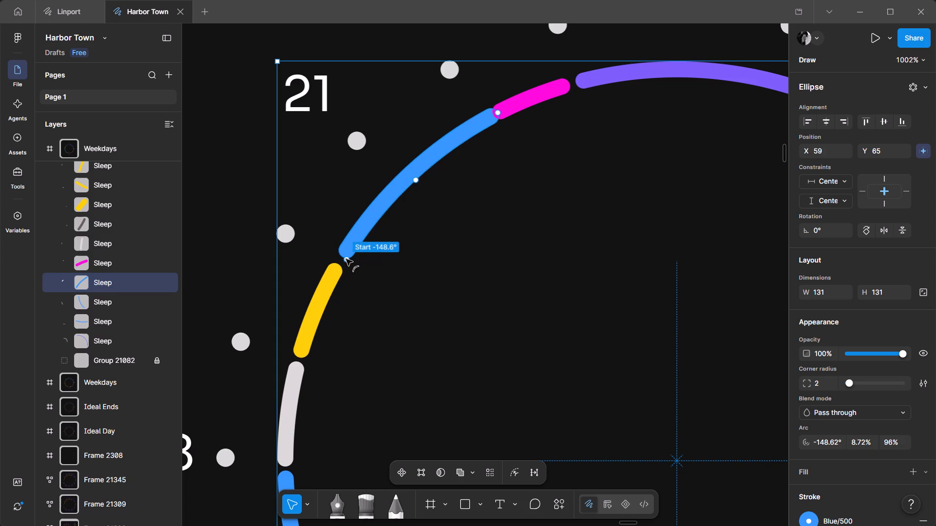
pyautogui.moveTo(346, 259); pyautogui.dragTo(344, 259)
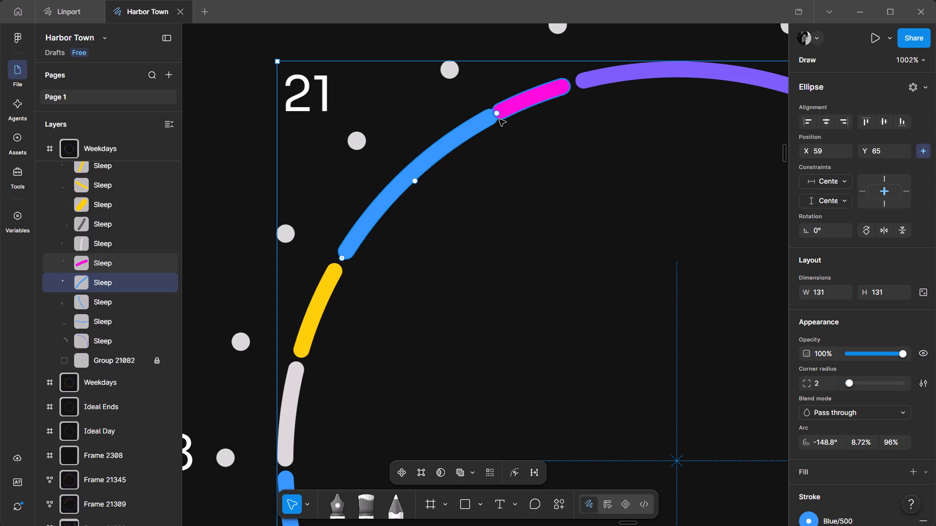
pyautogui.moveTo(496, 113); pyautogui.dragTo(488, 115)
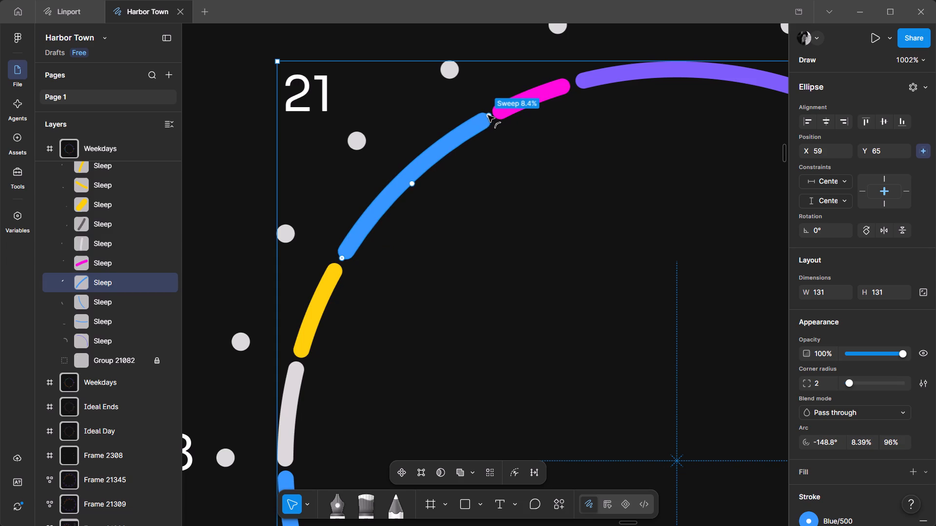
pyautogui.moveTo(488, 115); pyautogui.dragTo(487, 115)
pyautogui.keyDown('ctrl'); pyautogui.scroll(-3, 487, 115); pyautogui.keyUp('ctrl')
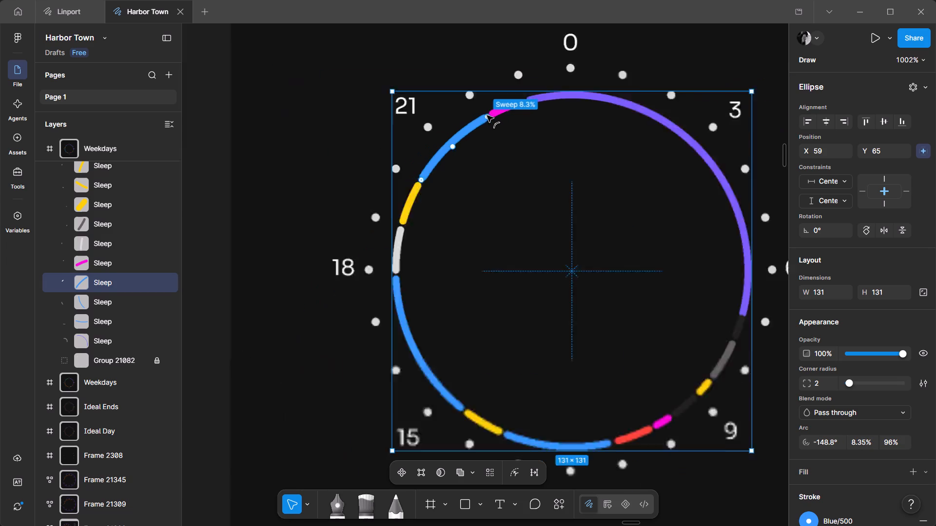
pyautogui.keyDown('ctrl'); pyautogui.scroll(-3, 487, 115); pyautogui.keyUp('ctrl')
pyautogui.doubleClick(652, 182)
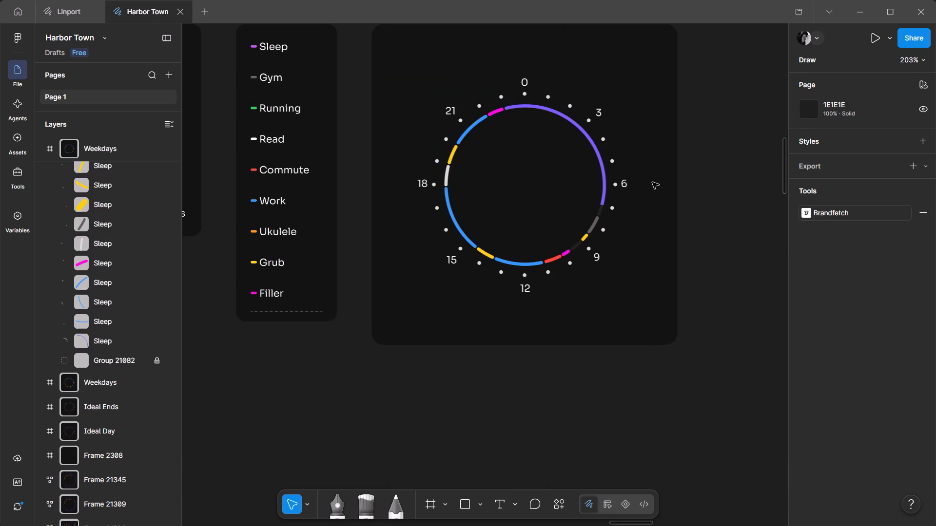
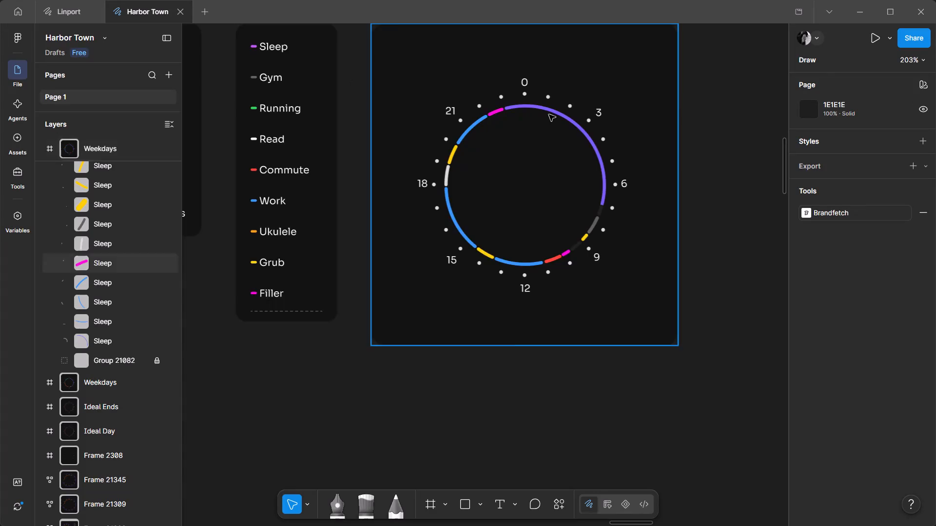
# Examine the Weekdays chart's arcs, gaps and colours around the whole clock against the Subjects list.
pyautogui.keyDown('ctrl'); pyautogui.scroll(5, 549, 114); pyautogui.keyUp('ctrl')
pyautogui.keyDown('ctrl'); pyautogui.scroll(-4, 548, 116); pyautogui.keyUp('ctrl')
pyautogui.keyDown('ctrl'); pyautogui.moveTo(655, 308); pyautogui.dragTo(617, 323, button='middle'); pyautogui.keyUp('ctrl')
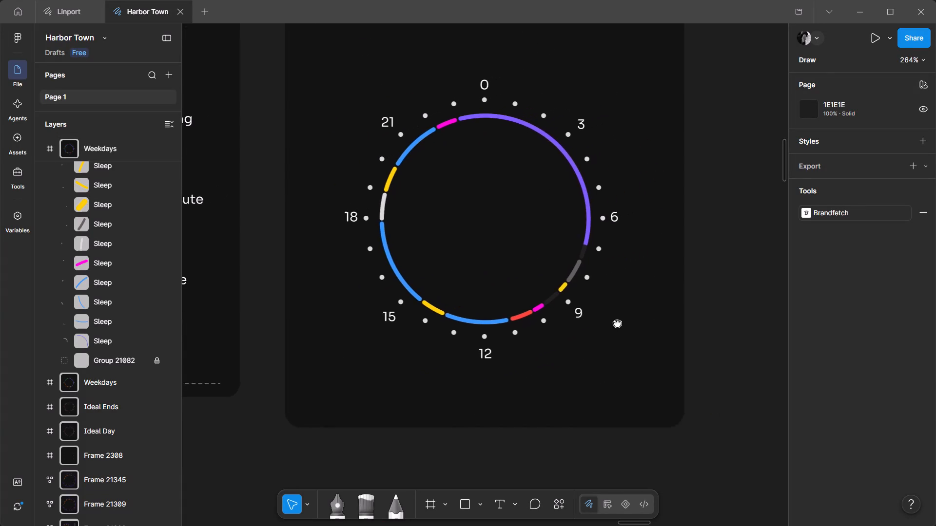
pyautogui.keyDown('ctrl'); pyautogui.moveTo(617, 323); pyautogui.dragTo(878, 324, button='middle'); pyautogui.keyUp('ctrl')
pyautogui.keyDown('ctrl'); pyautogui.moveTo(477, 396); pyautogui.dragTo(375, 418, button='middle'); pyautogui.keyUp('ctrl')
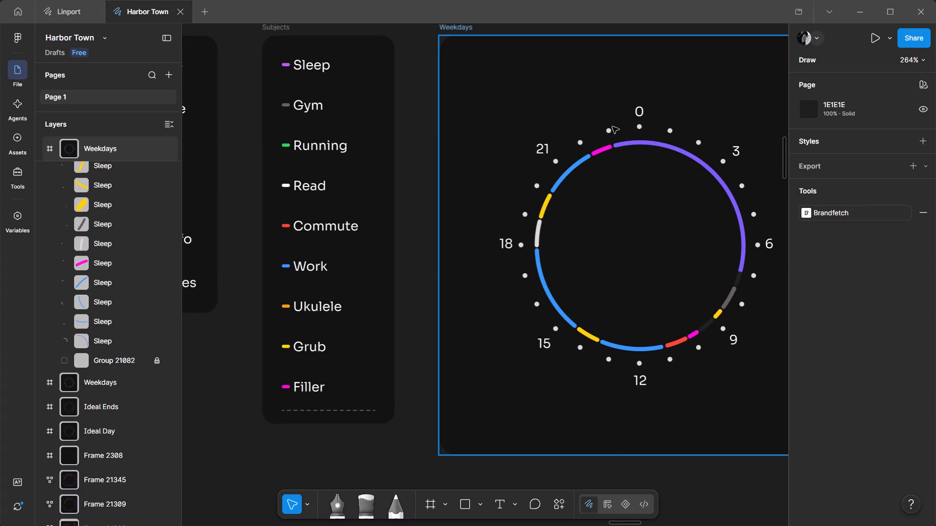
pyautogui.scroll(1, 405, 261)
pyautogui.moveTo(404, 263); pyautogui.dragTo(212, 290, button='middle')
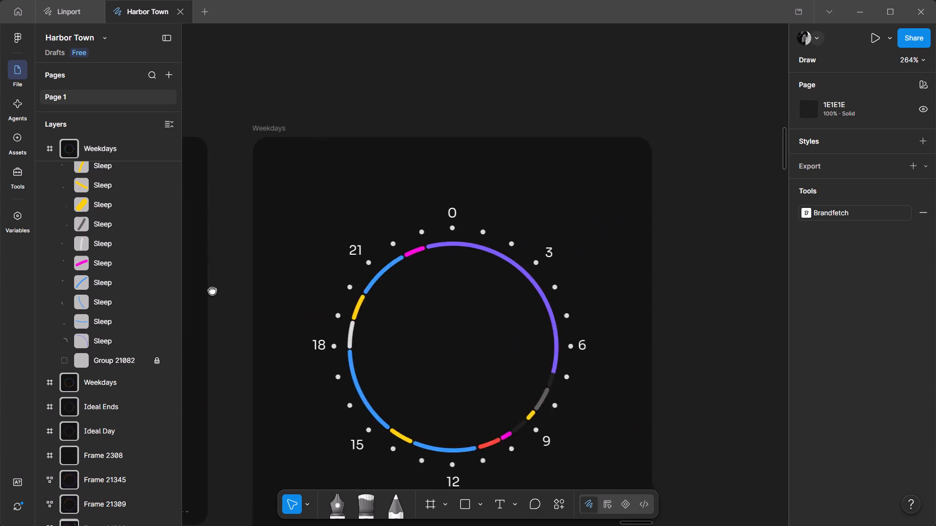
pyautogui.moveTo(212, 290); pyautogui.dragTo(189, 176, button='middle')
pyautogui.keyDown('ctrl'); pyautogui.scroll(2, 358, 192); pyautogui.keyUp('ctrl')
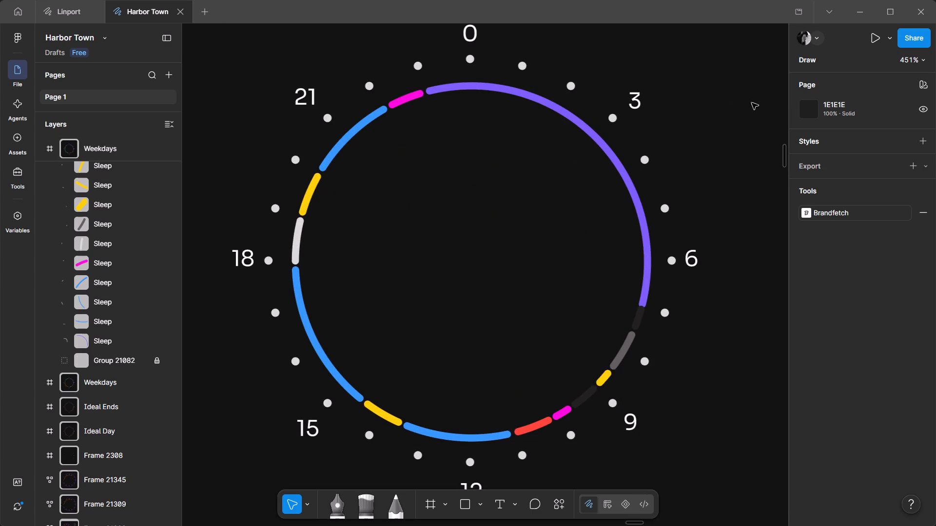
pyautogui.keyDown('ctrl'); pyautogui.scroll(-1, 752, 103); pyautogui.keyUp('ctrl')
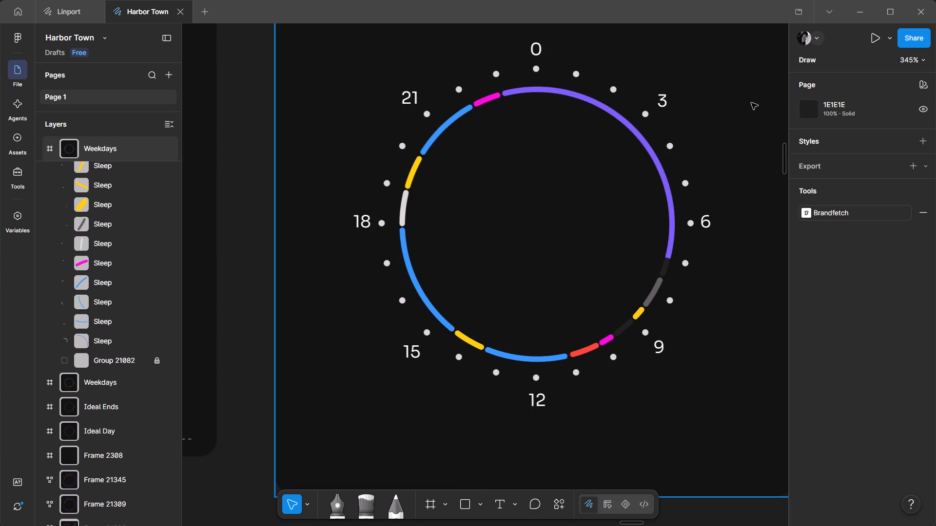
pyautogui.moveTo(751, 103); pyautogui.dragTo(736, 119, button='middle')
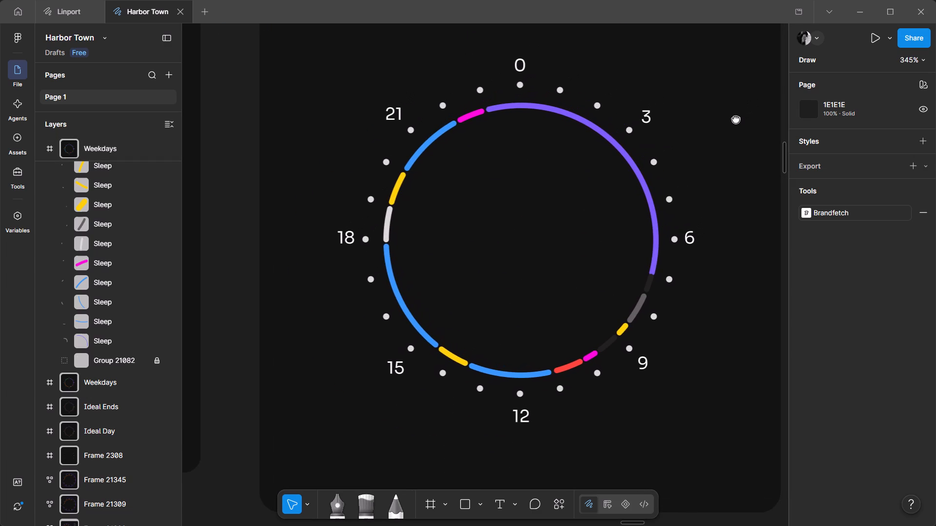
pyautogui.moveTo(736, 119); pyautogui.dragTo(714, 133, button='middle')
pyautogui.moveTo(707, 133); pyautogui.dragTo(684, 123, button='middle')
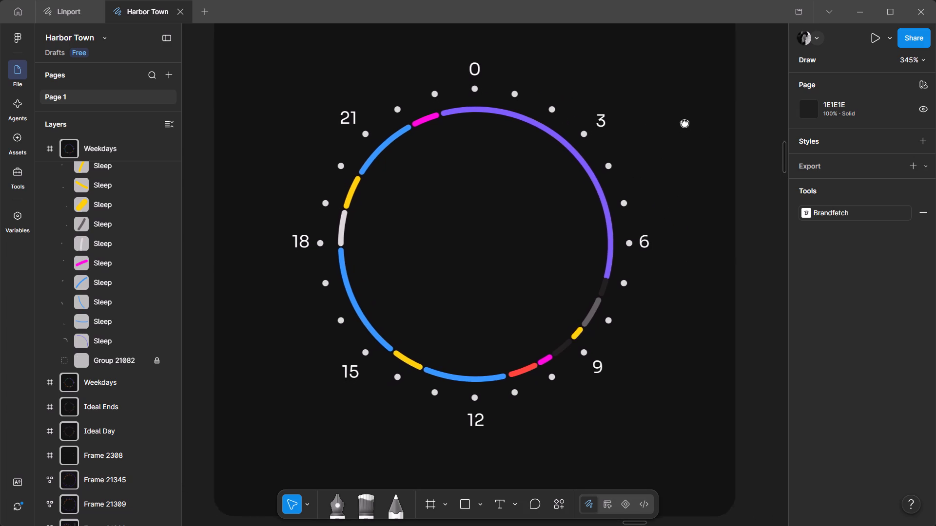
pyautogui.moveTo(684, 123); pyautogui.dragTo(664, 138, button='middle')
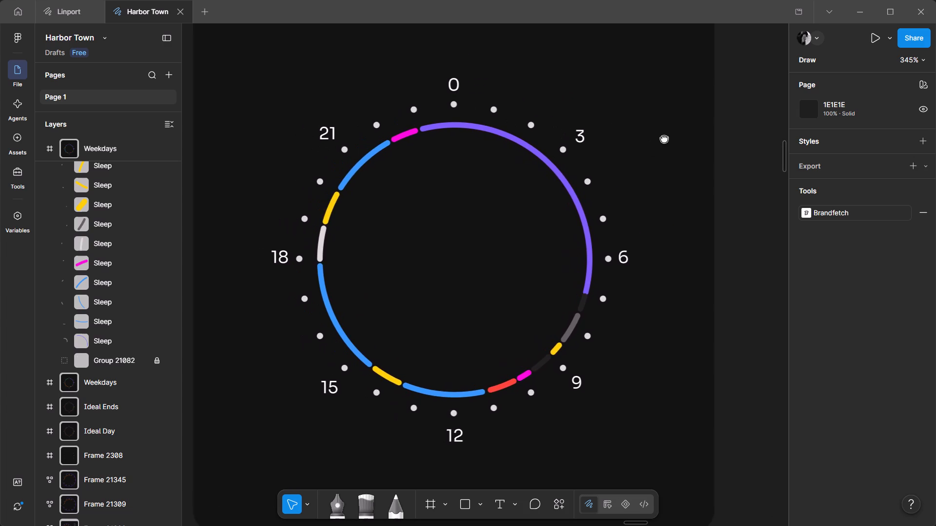
pyautogui.moveTo(664, 138); pyautogui.dragTo(687, 335, button='middle')
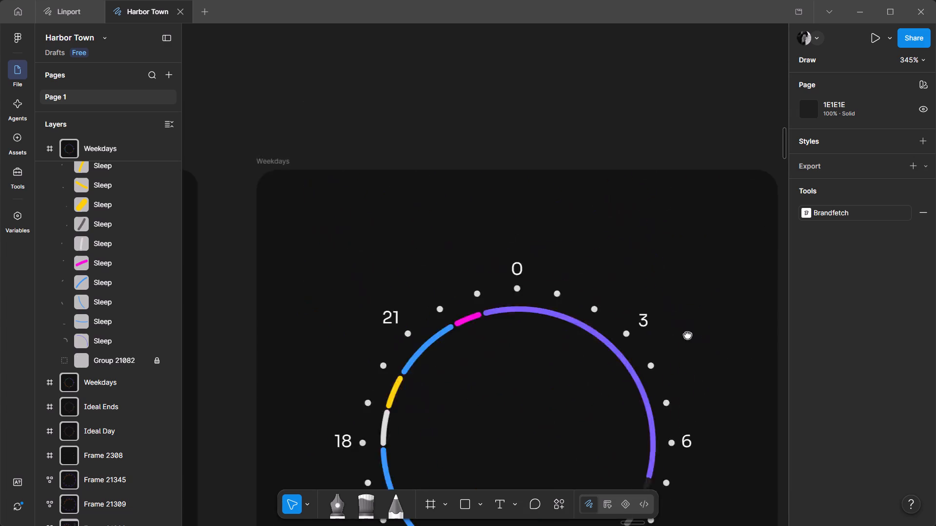
pyautogui.moveTo(687, 335); pyautogui.dragTo(650, 134, button='middle')
pyautogui.keyDown('ctrl'); pyautogui.scroll(6, 602, 201); pyautogui.keyUp('ctrl')
pyautogui.keyDown('ctrl'); pyautogui.scroll(-11, 602, 201); pyautogui.keyUp('ctrl')
pyautogui.keyDown('ctrl'); pyautogui.scroll(6, 602, 201); pyautogui.keyUp('ctrl')
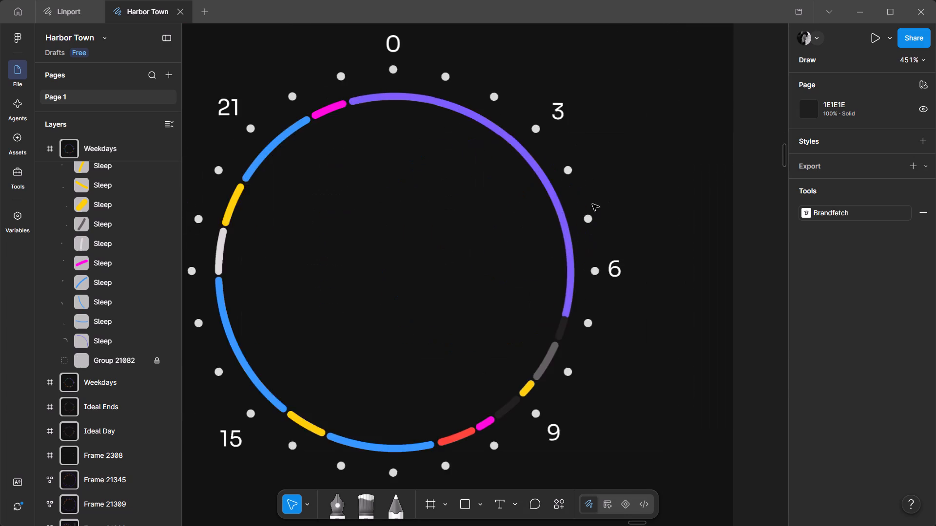
pyautogui.keyDown('ctrl'); pyautogui.scroll(1, 436, 212); pyautogui.keyUp('ctrl')
pyautogui.keyDown('ctrl'); pyautogui.moveTo(417, 212); pyautogui.dragTo(500, 165, button='middle'); pyautogui.keyUp('ctrl')
pyautogui.keyDown('ctrl'); pyautogui.scroll(-3, 500, 165); pyautogui.keyUp('ctrl')
pyautogui.keyDown('ctrl'); pyautogui.scroll(3, 475, 177); pyautogui.keyUp('ctrl')
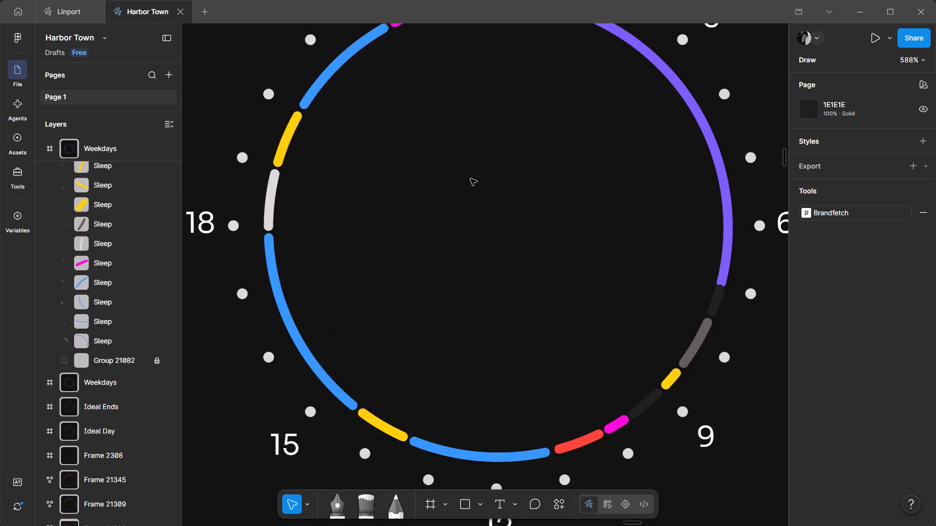
pyautogui.keyDown('ctrl'); pyautogui.scroll(-1, 421, 202); pyautogui.keyUp('ctrl')
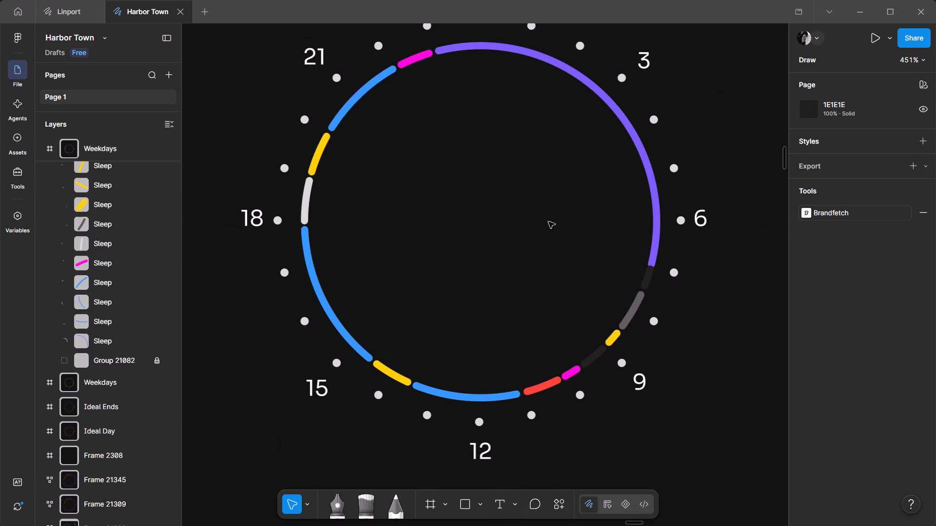
pyautogui.scroll(2, 548, 222)
pyautogui.scroll(-2, 548, 222)
pyautogui.scroll(3, 351, 244)
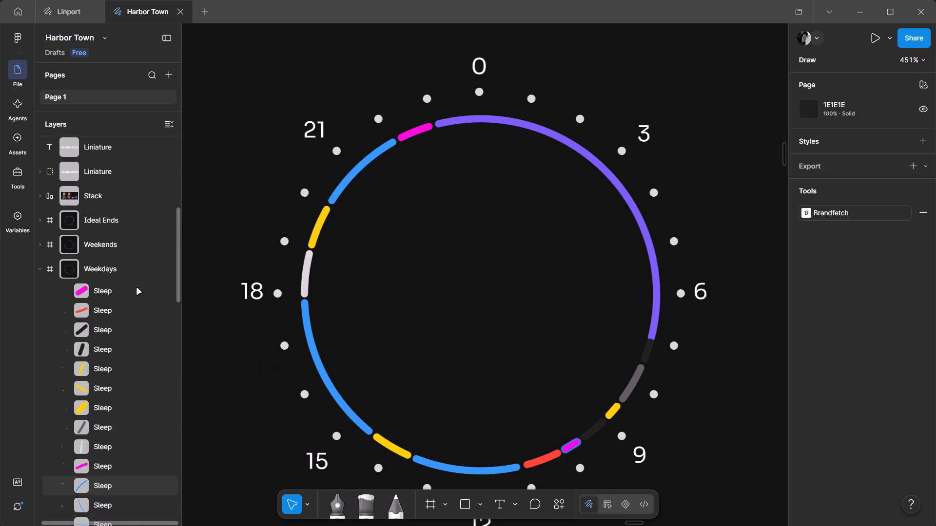
pyautogui.scroll(-2, 137, 288)
pyautogui.scroll(-2, 380, 258)
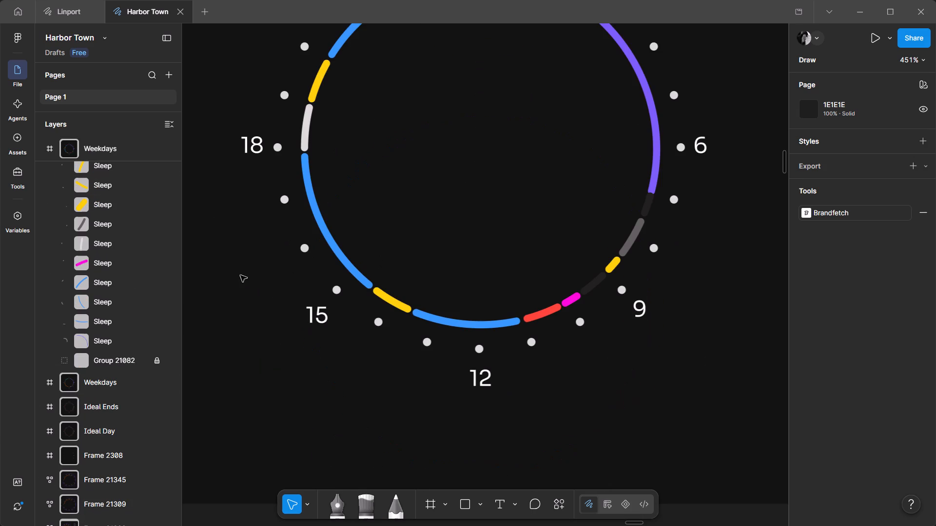
# Collapse the new Weekdays frame's sublayers in the layer list.
pyautogui.scroll(3, 107, 266)
pyautogui.scroll(-1, 107, 266)
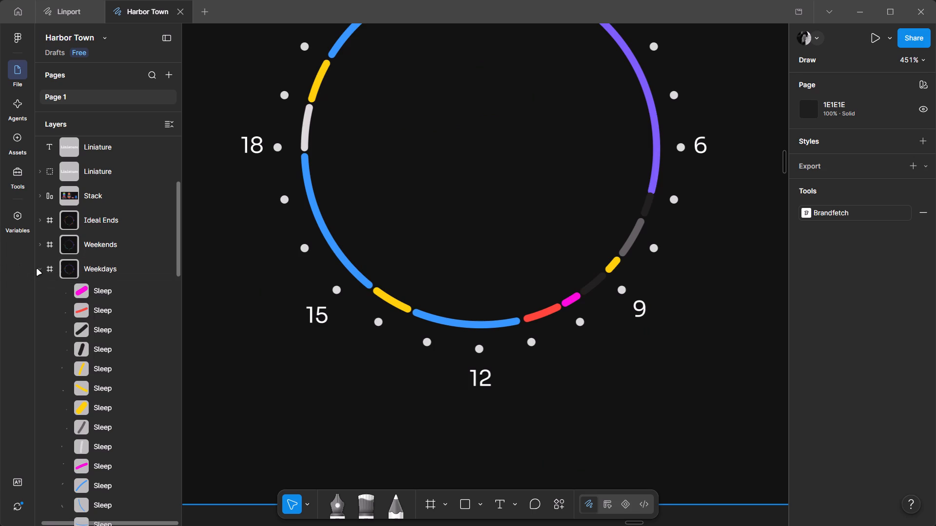
pyautogui.click(37, 269)
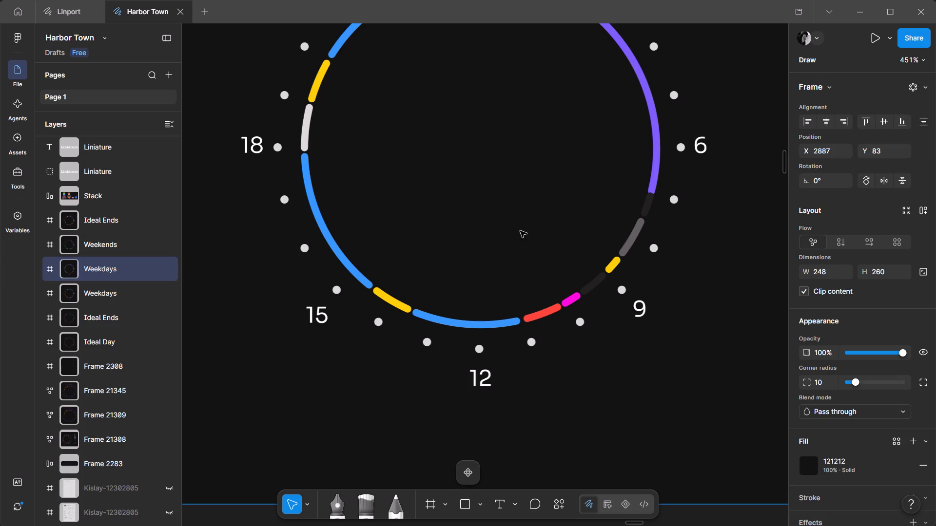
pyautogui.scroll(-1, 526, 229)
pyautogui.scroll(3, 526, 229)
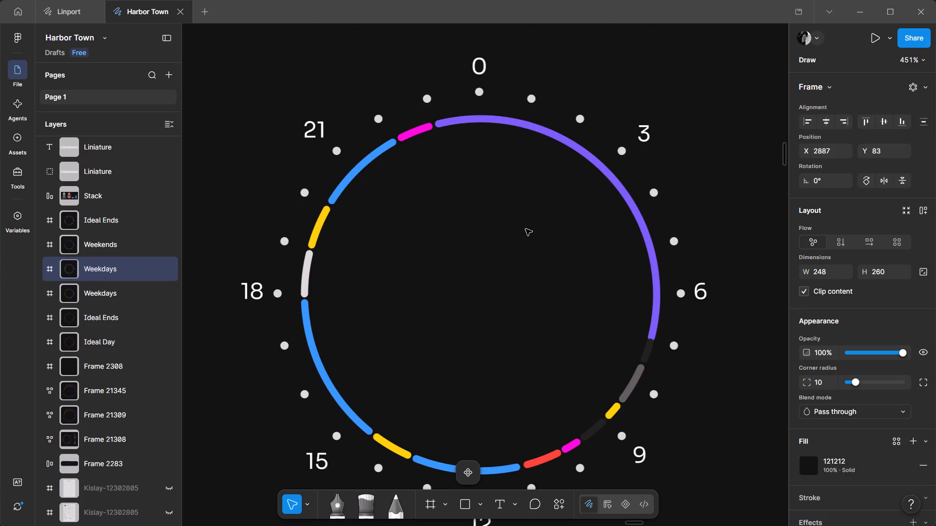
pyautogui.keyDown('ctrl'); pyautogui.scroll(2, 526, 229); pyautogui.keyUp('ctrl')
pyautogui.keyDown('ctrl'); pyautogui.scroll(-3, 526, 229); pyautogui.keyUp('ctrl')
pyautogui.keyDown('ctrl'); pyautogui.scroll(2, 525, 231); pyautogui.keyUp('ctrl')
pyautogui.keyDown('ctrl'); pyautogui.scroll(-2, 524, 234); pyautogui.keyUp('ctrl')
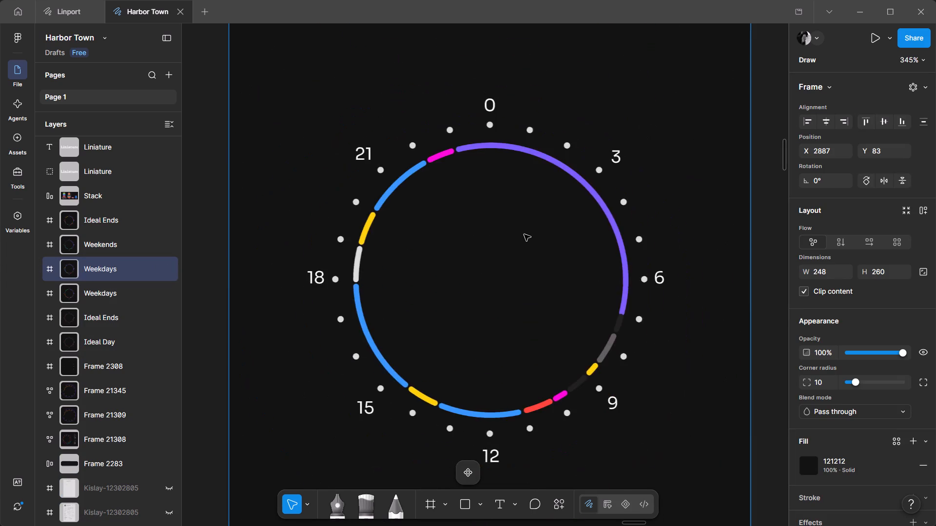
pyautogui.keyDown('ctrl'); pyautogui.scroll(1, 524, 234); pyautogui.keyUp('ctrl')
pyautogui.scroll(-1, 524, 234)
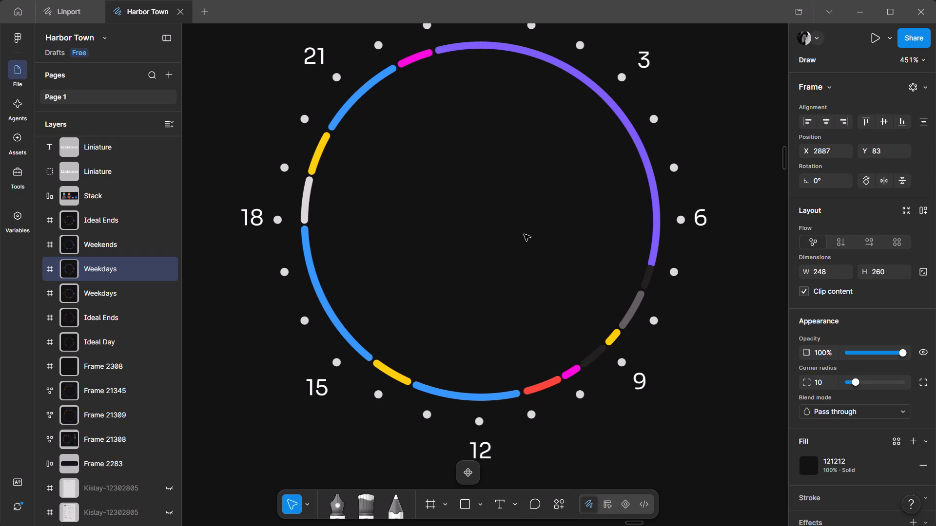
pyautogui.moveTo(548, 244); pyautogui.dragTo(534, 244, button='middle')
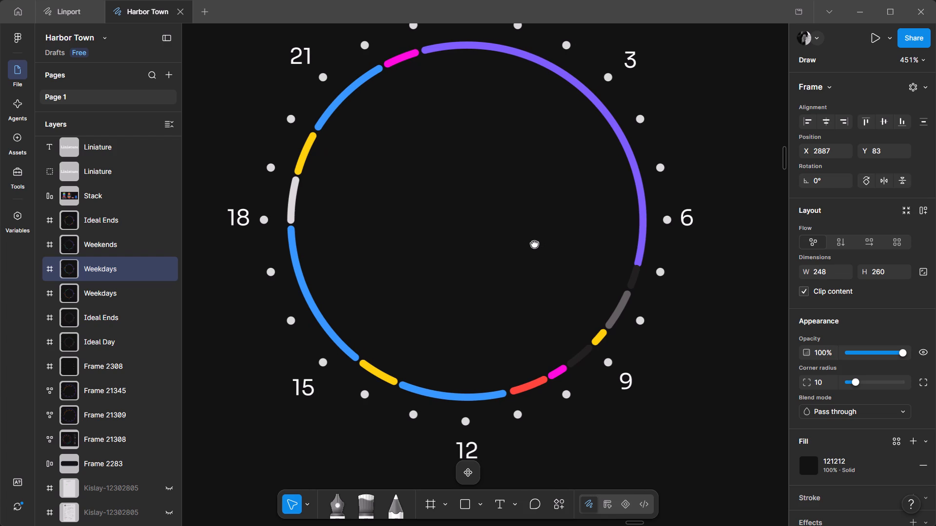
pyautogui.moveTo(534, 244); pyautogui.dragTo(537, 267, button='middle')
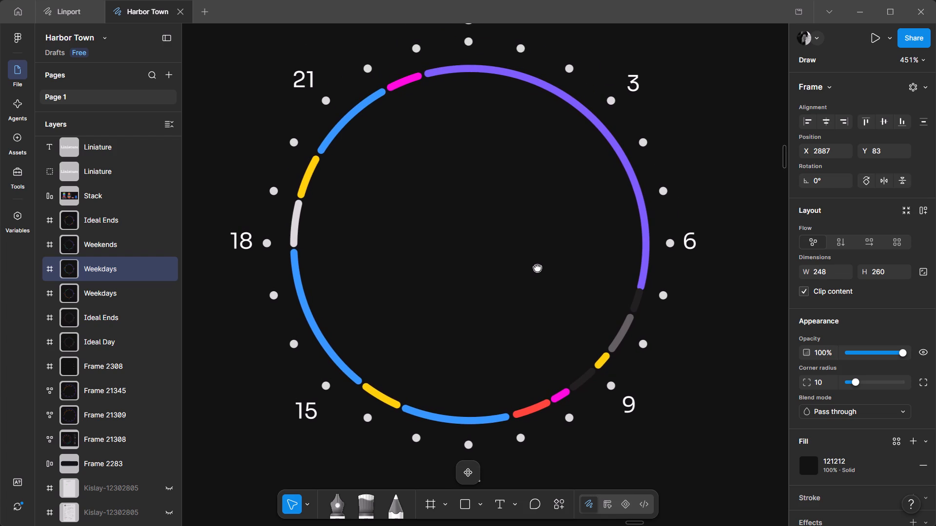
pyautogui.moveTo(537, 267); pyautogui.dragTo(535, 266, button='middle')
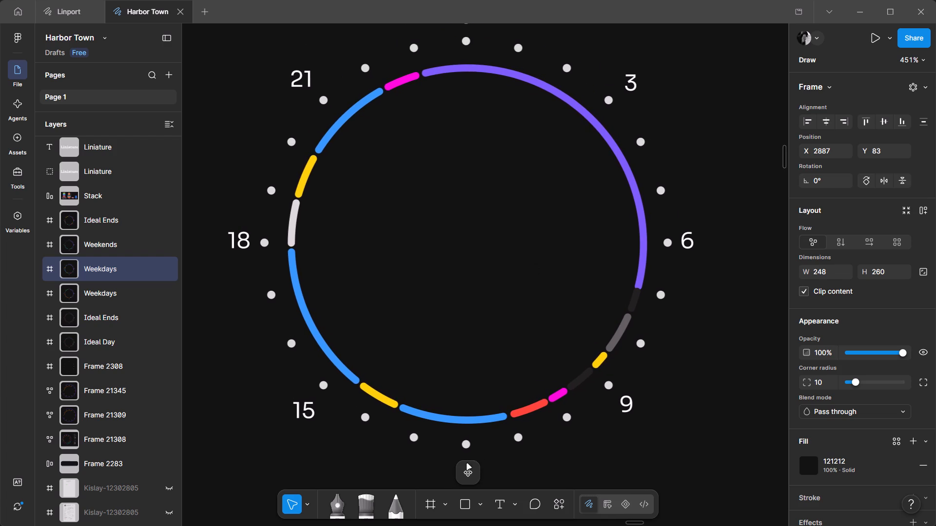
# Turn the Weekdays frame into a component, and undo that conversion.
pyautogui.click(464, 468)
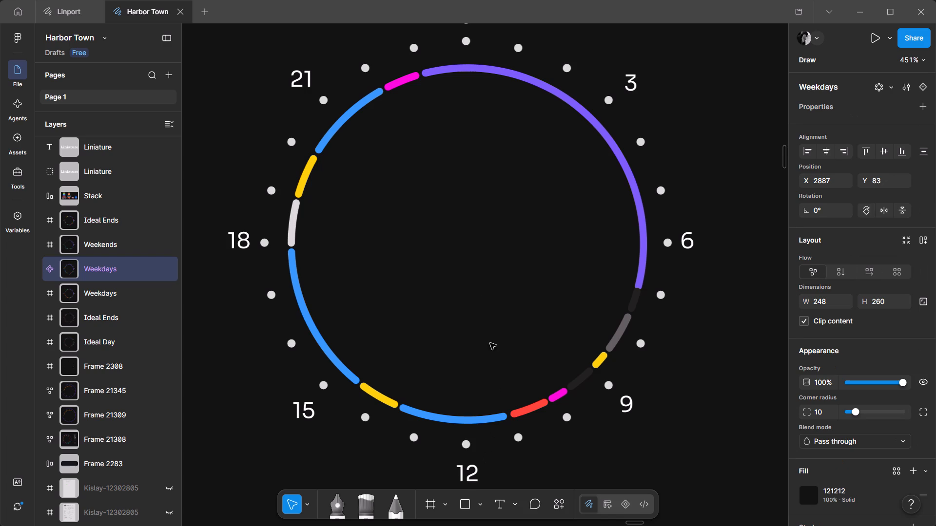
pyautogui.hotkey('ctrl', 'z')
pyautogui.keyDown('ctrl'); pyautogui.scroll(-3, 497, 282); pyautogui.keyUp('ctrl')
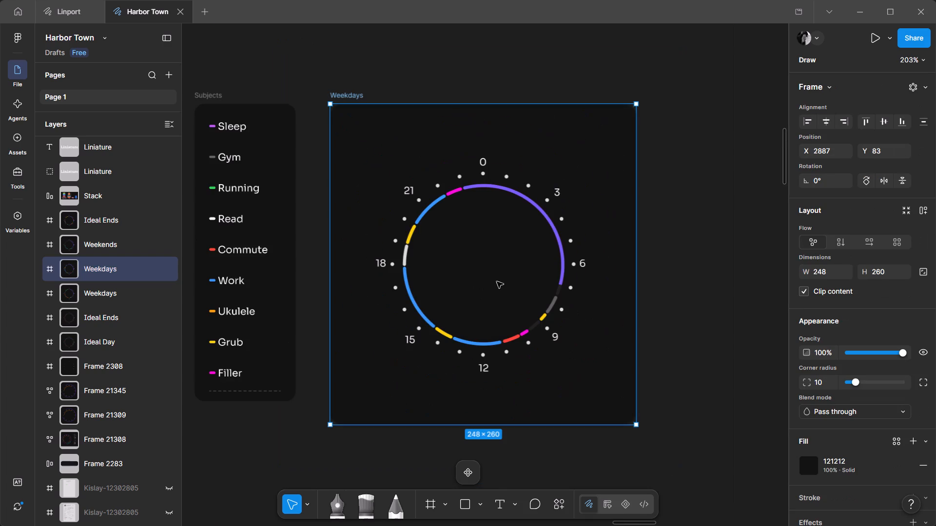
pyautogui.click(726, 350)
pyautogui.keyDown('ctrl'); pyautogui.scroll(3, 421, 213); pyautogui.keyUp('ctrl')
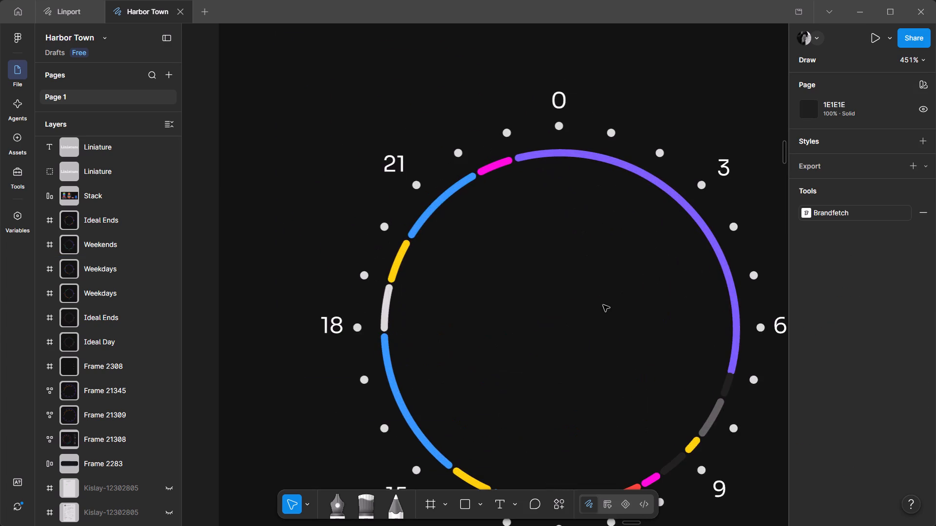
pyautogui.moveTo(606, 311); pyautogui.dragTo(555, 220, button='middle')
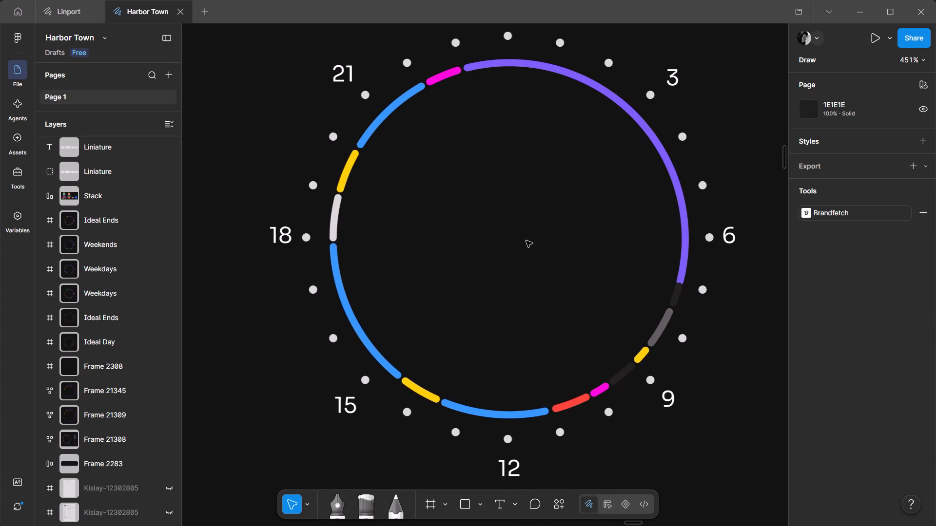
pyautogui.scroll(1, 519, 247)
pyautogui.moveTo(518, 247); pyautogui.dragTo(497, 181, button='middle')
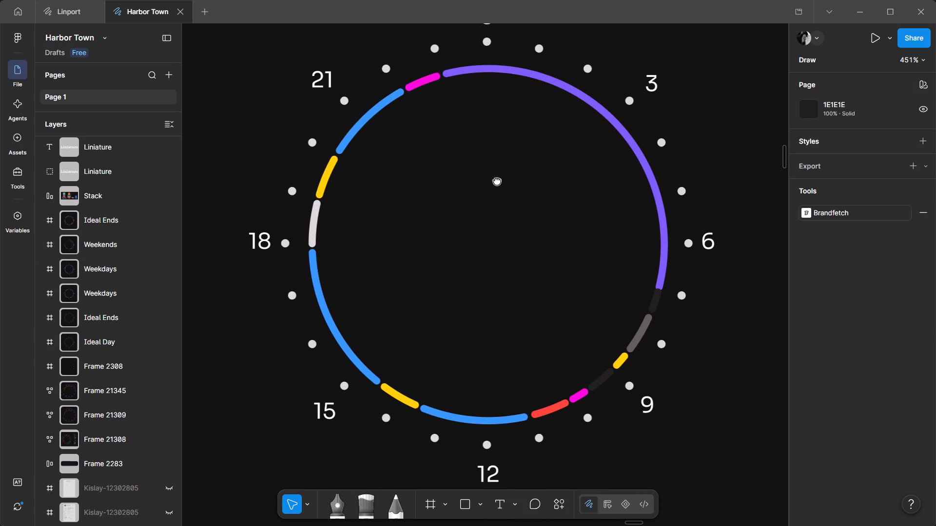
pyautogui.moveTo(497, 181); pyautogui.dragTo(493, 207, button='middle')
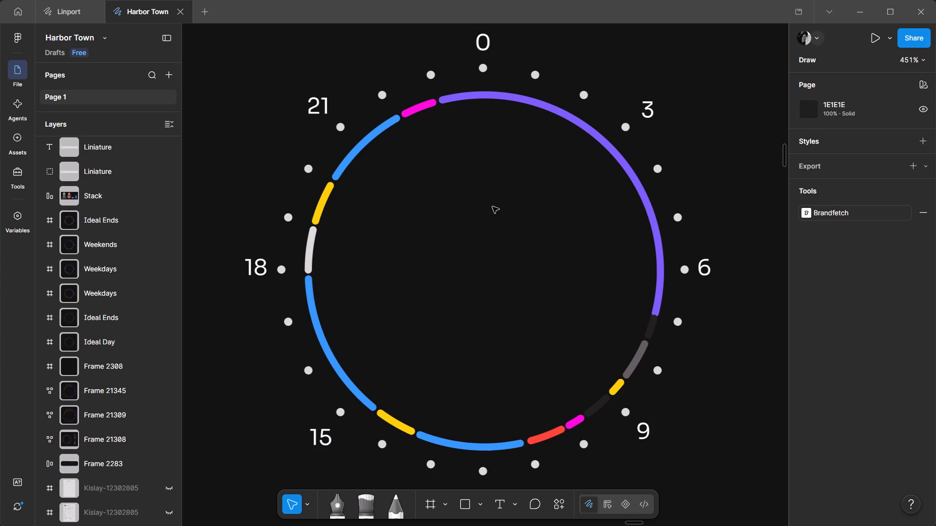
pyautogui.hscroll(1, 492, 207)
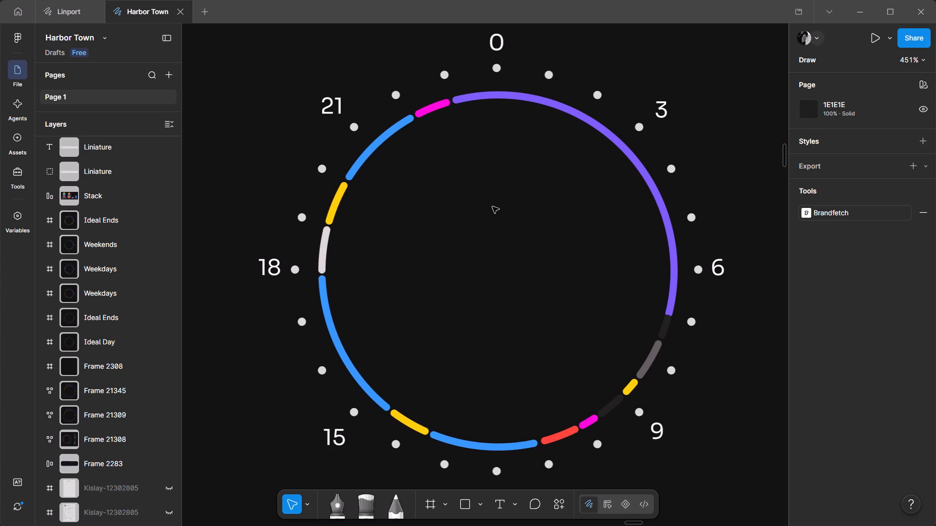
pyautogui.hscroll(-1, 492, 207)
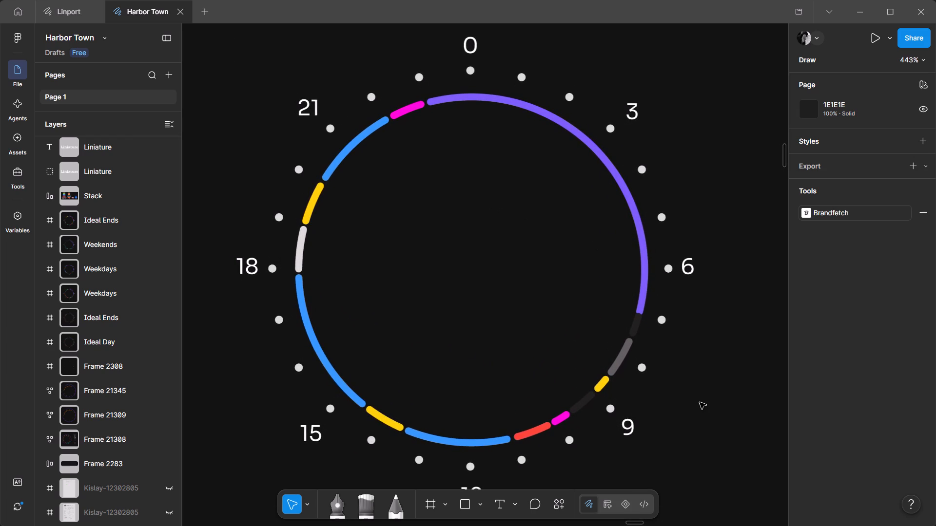
# Pull the start of the dark arc between 6 and 9 away from the purple arc, to about 15.3° with a 2% sweep.
pyautogui.keyDown('ctrl'); pyautogui.scroll(4, 632, 322); pyautogui.keyUp('ctrl')
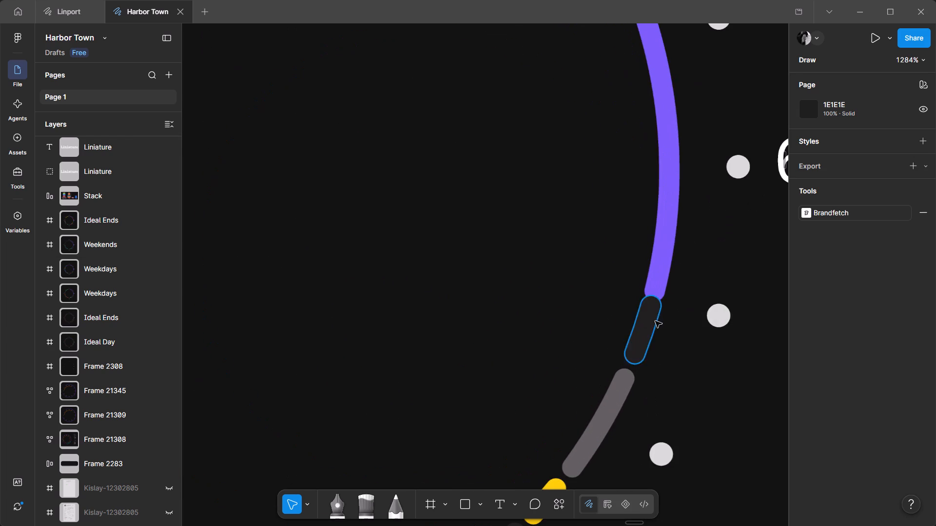
pyautogui.keyDown('ctrl'); pyautogui.click(661, 319); pyautogui.keyUp('ctrl')
pyautogui.keyDown('ctrl'); pyautogui.click(656, 314); pyautogui.keyUp('ctrl')
pyautogui.keyDown('ctrl'); pyautogui.moveTo(654, 297); pyautogui.dragTo(650, 303); pyautogui.keyUp('ctrl')
pyautogui.click(629, 371)
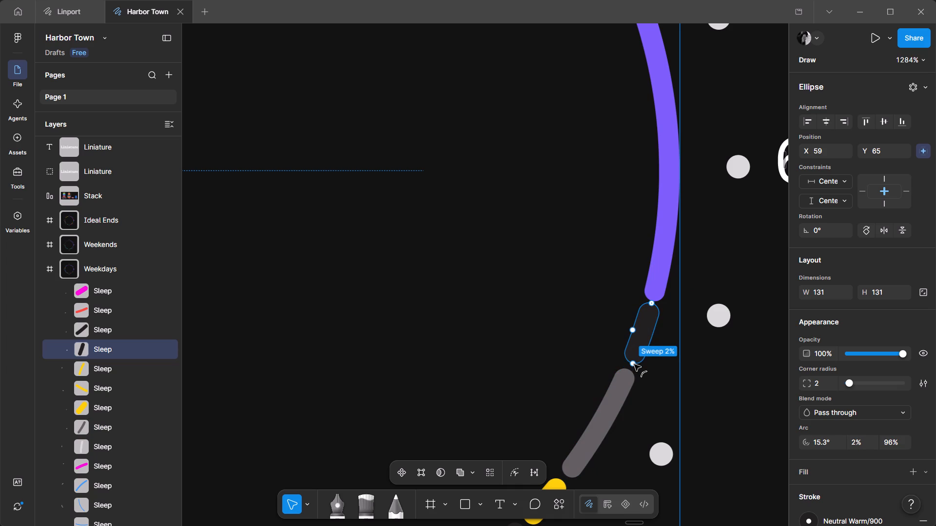
# Deselect the arc and collapse the Weekdays frame's sublayers in the layer list.
pyautogui.keyDown('ctrl'); pyautogui.scroll(-12, 630, 366); pyautogui.keyUp('ctrl')
pyautogui.tripleClick(704, 272)
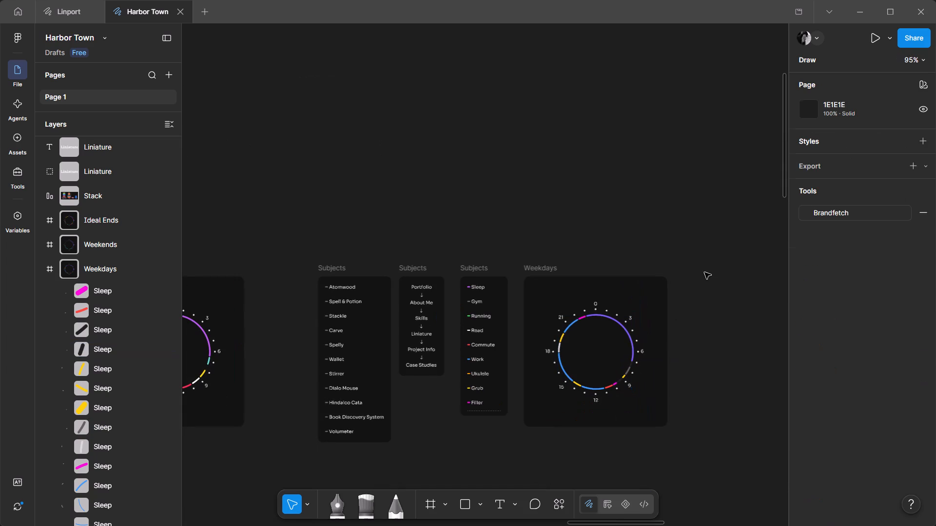
pyautogui.click(40, 266)
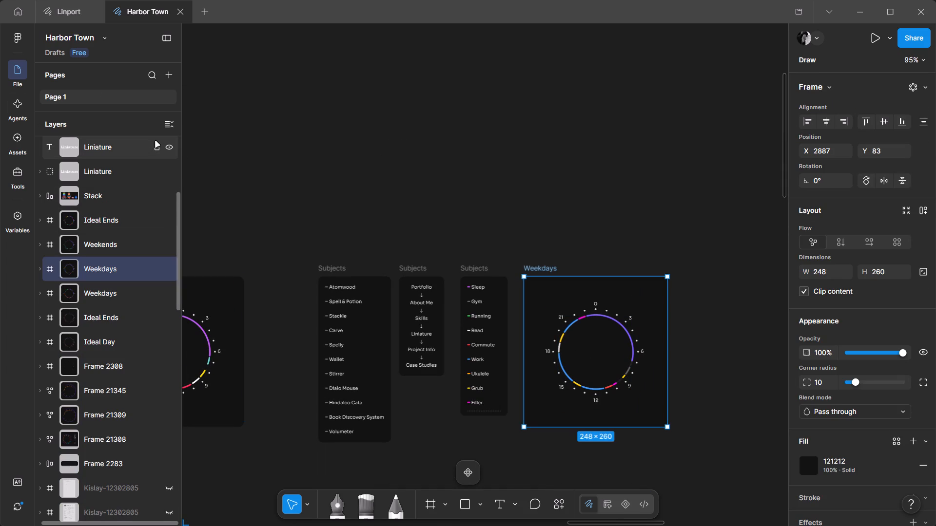
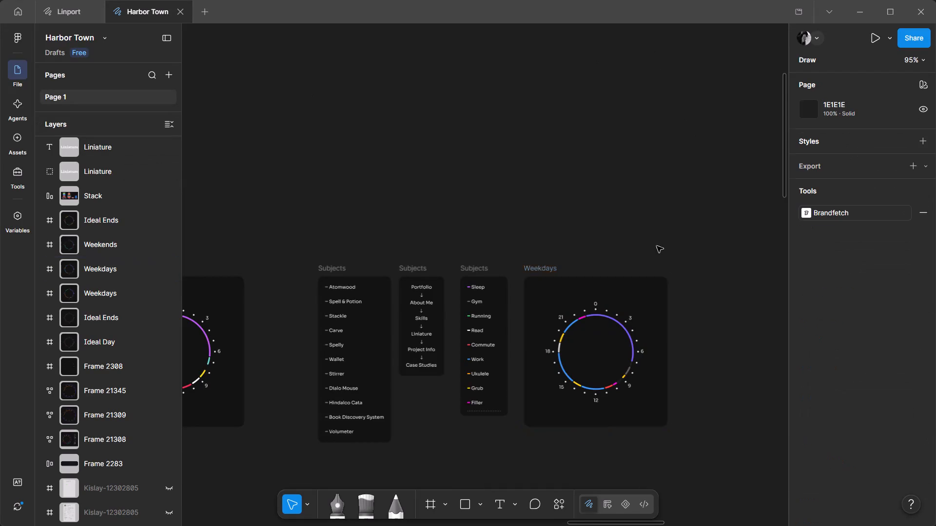
# Examine the Weekdays schedule chart up close, checking the spacing and colours of its arcs around the dial.
pyautogui.keyDown('ctrl'); pyautogui.scroll(6, 639, 376); pyautogui.keyUp('ctrl')
pyautogui.keyDown('ctrl'); pyautogui.moveTo(616, 364); pyautogui.dragTo(617, 351, button='middle'); pyautogui.keyUp('ctrl')
pyautogui.keyDown('ctrl'); pyautogui.scroll(-1, 618, 351); pyautogui.keyUp('ctrl')
pyautogui.keyDown('ctrl'); pyautogui.scroll(2, 618, 351); pyautogui.keyUp('ctrl')
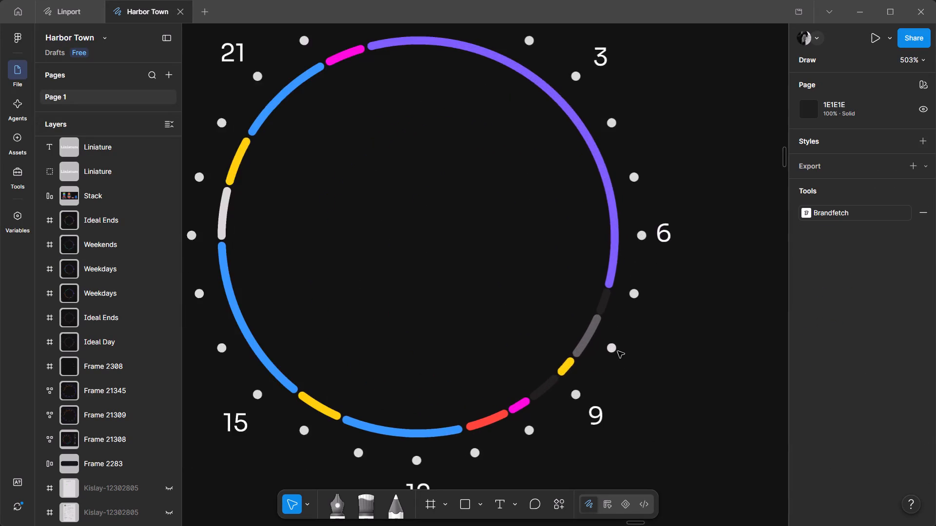
pyautogui.keyDown('ctrl'); pyautogui.scroll(-1, 619, 346); pyautogui.keyUp('ctrl')
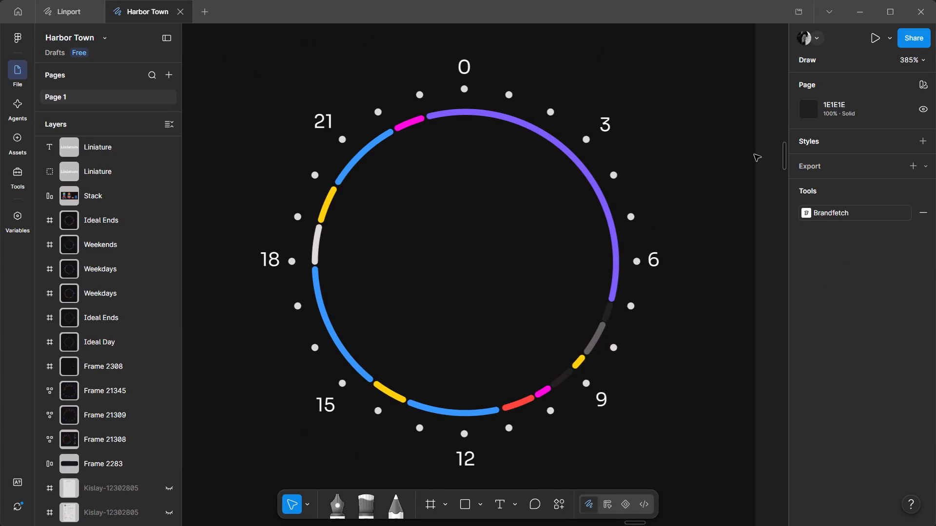